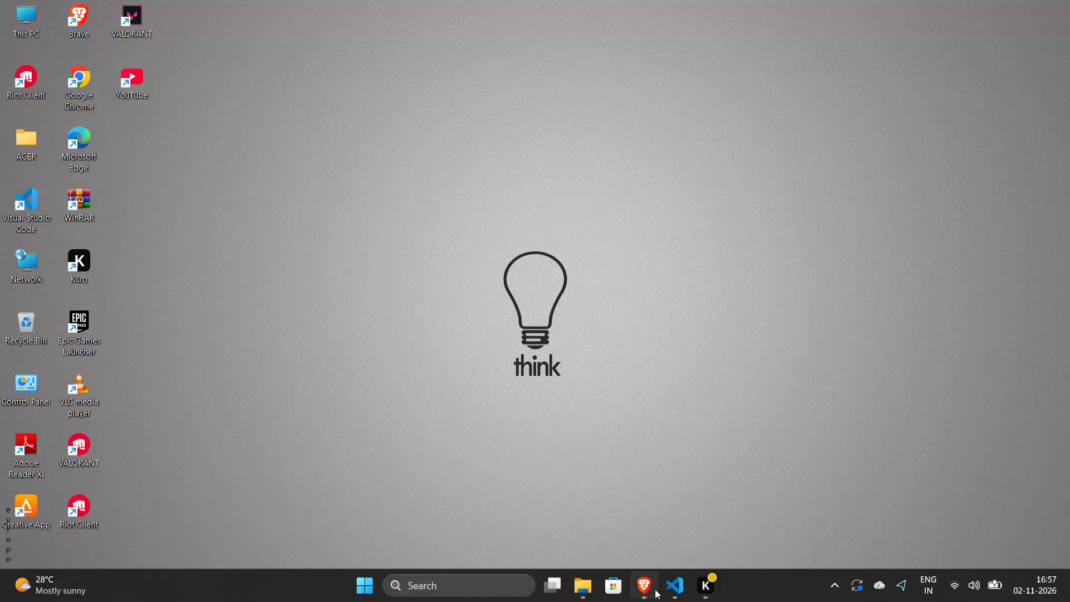
Switch to the Brave browser and bring up the open Canva ER diagram presentation.
click(655, 590)
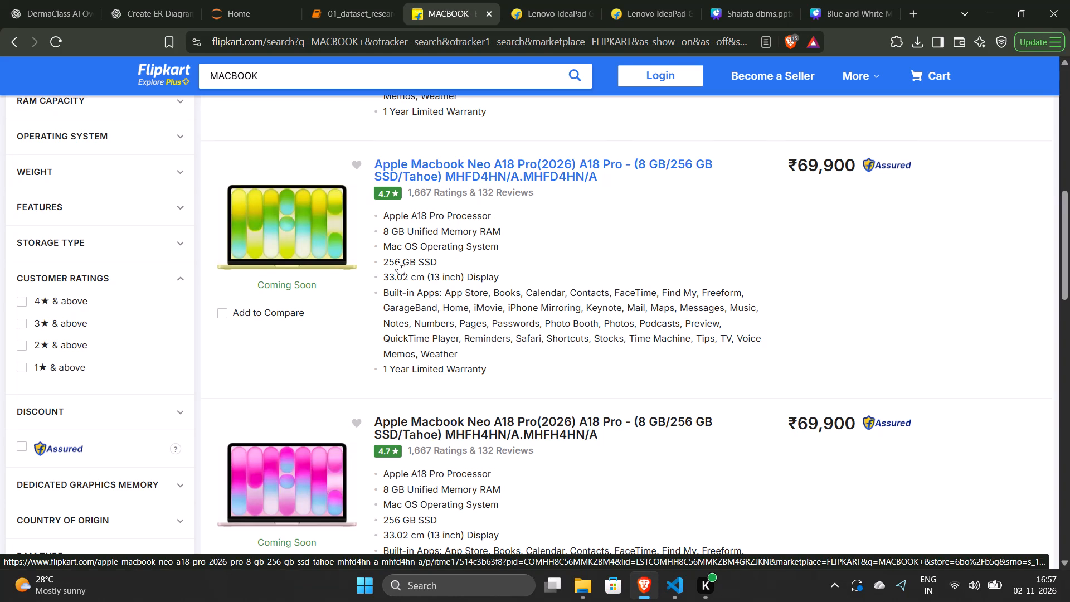
click(770, 0)
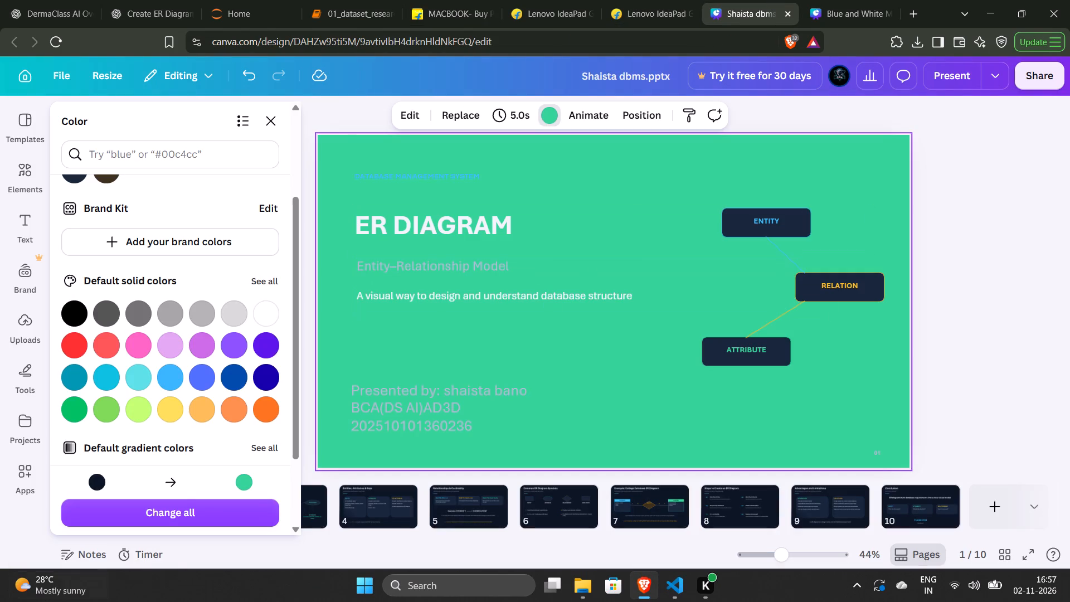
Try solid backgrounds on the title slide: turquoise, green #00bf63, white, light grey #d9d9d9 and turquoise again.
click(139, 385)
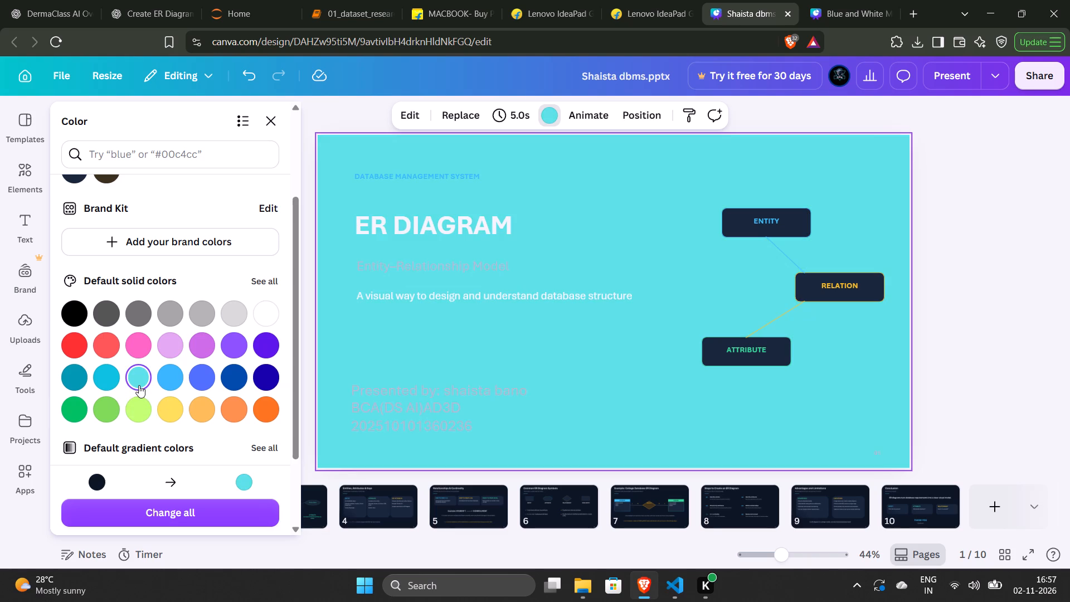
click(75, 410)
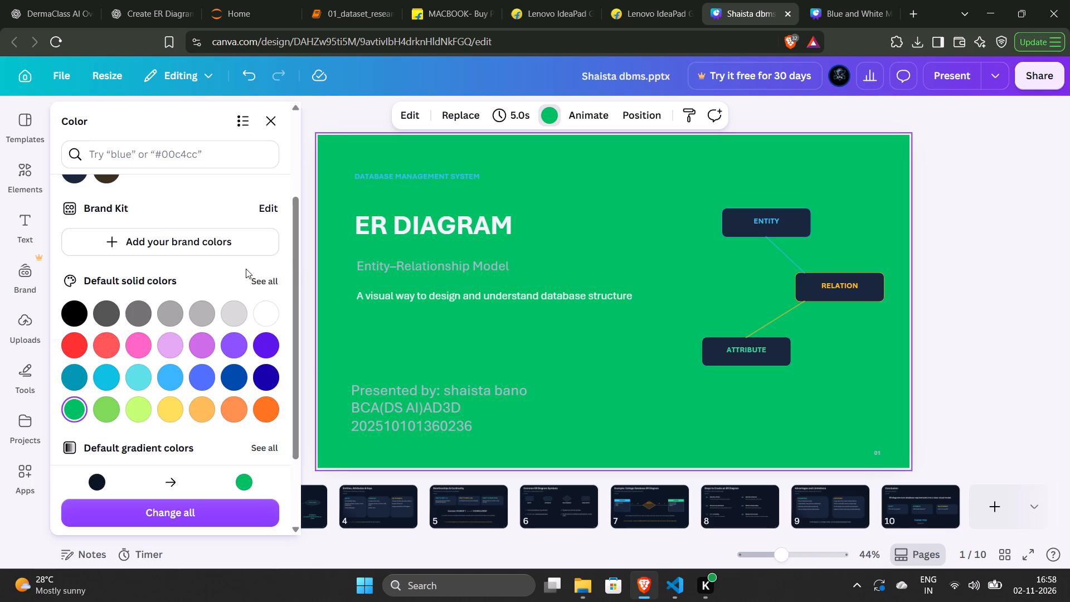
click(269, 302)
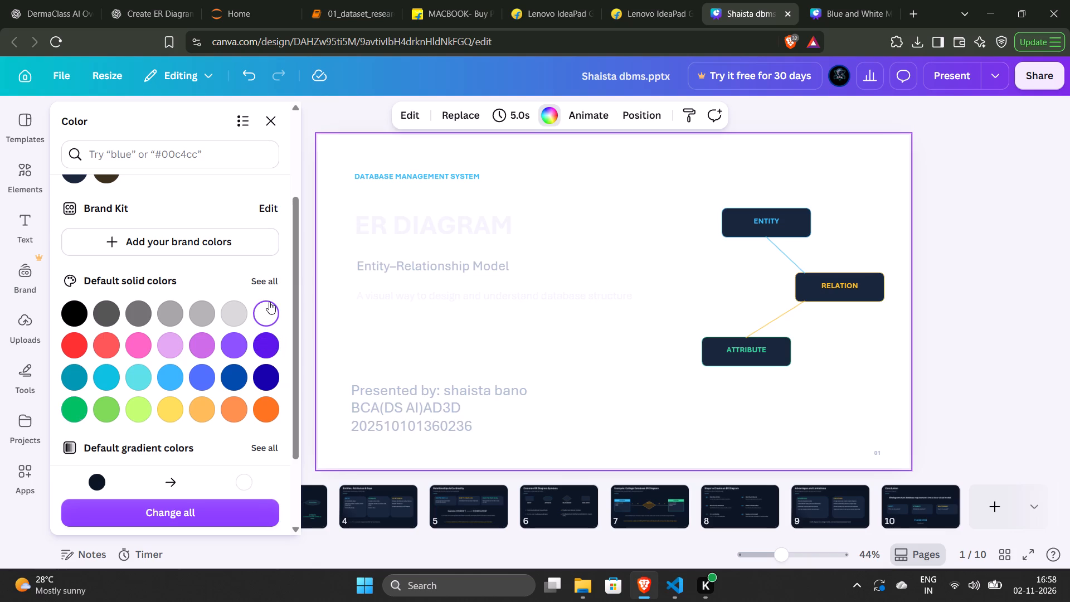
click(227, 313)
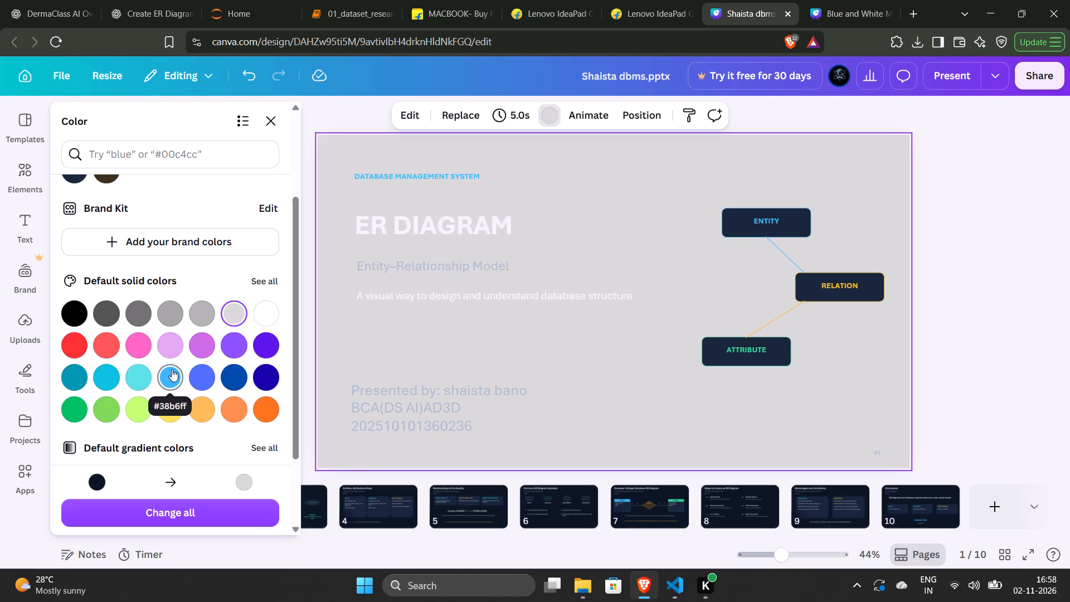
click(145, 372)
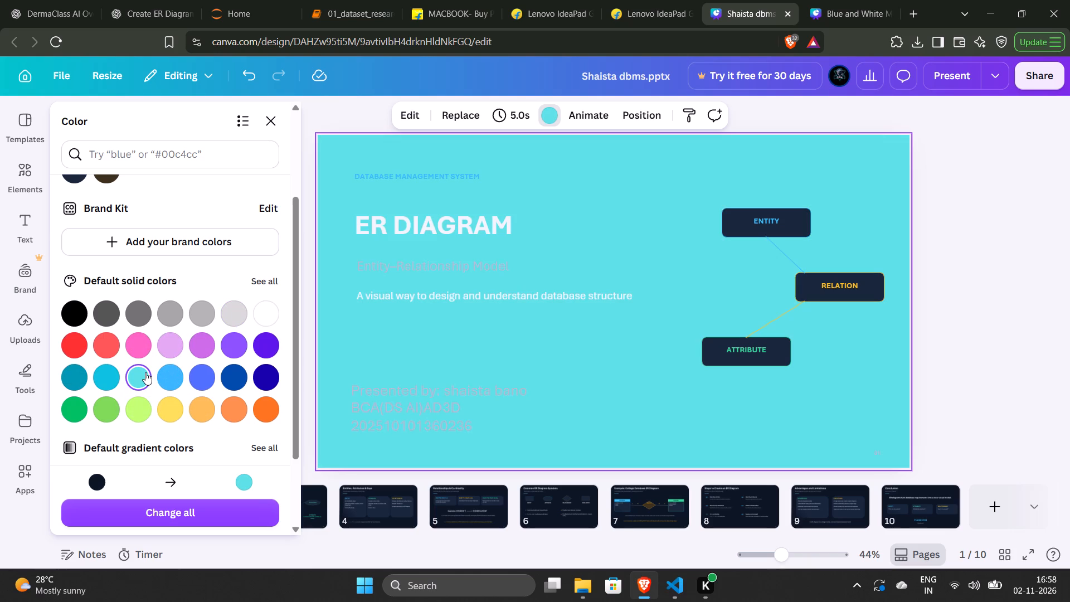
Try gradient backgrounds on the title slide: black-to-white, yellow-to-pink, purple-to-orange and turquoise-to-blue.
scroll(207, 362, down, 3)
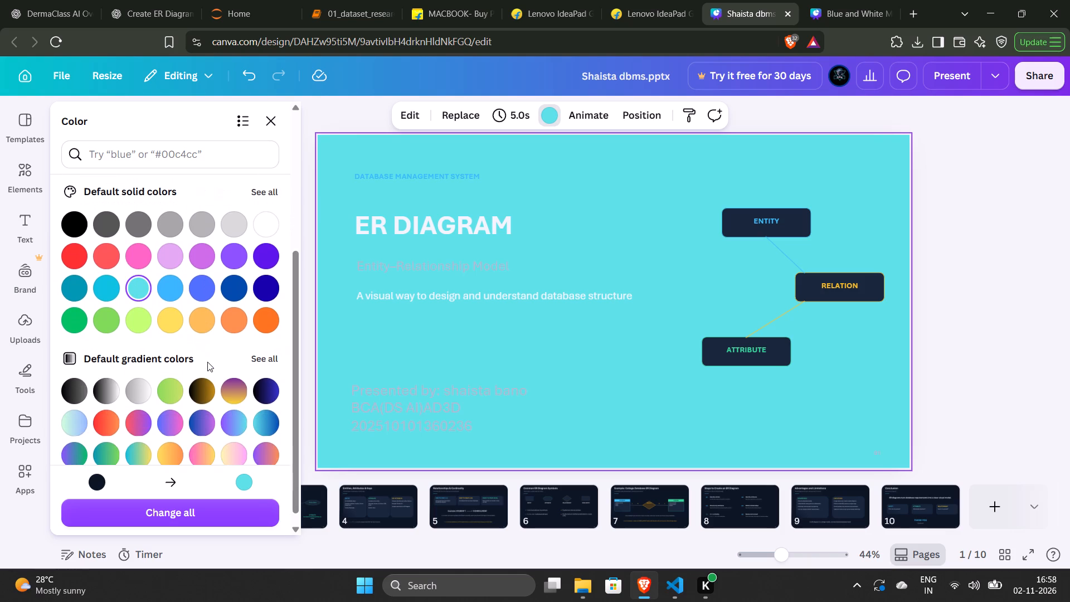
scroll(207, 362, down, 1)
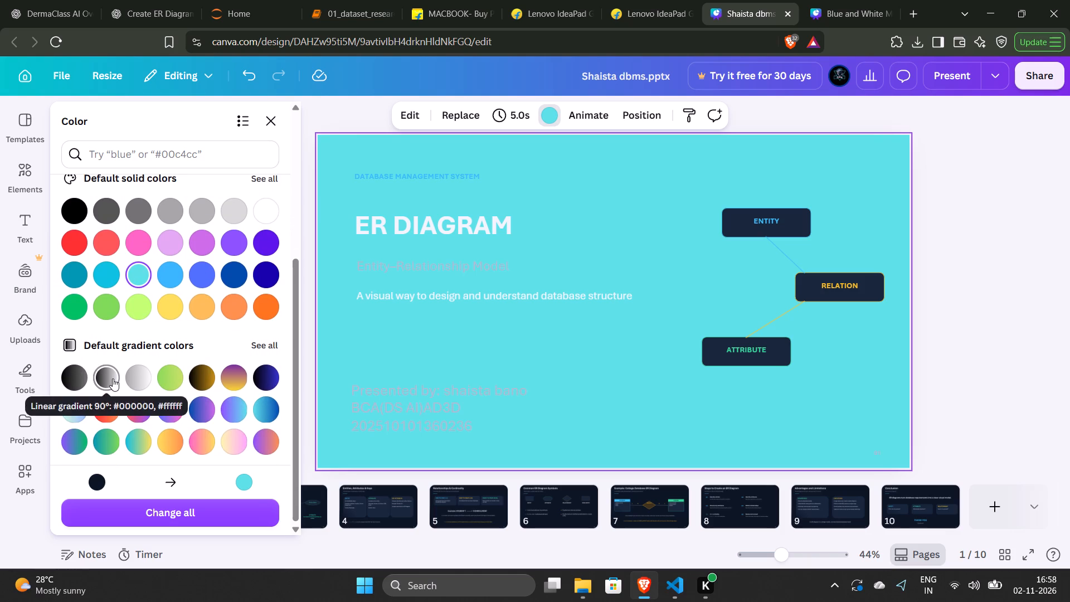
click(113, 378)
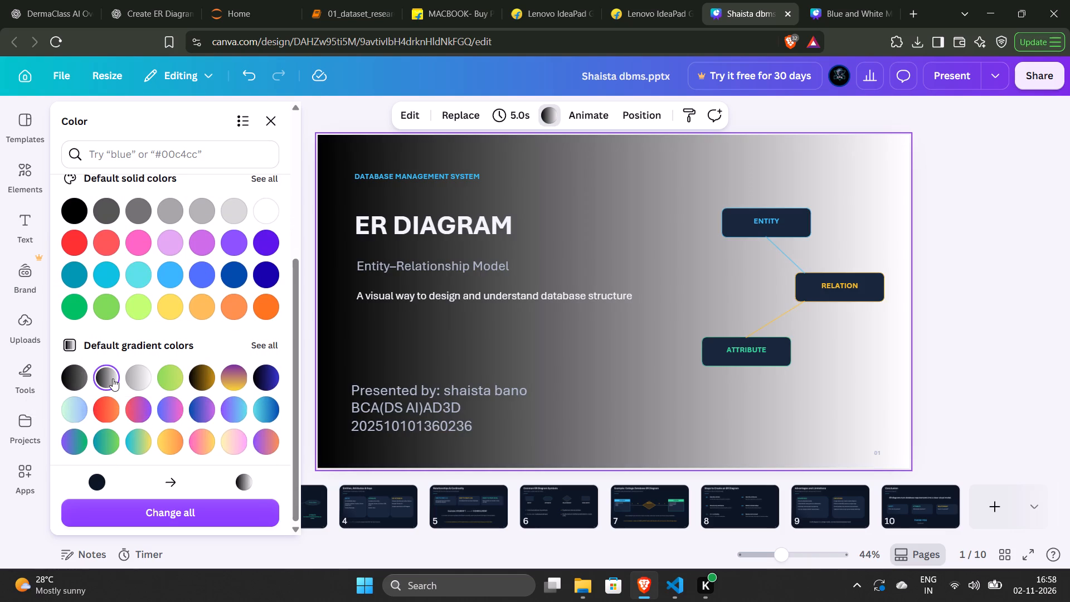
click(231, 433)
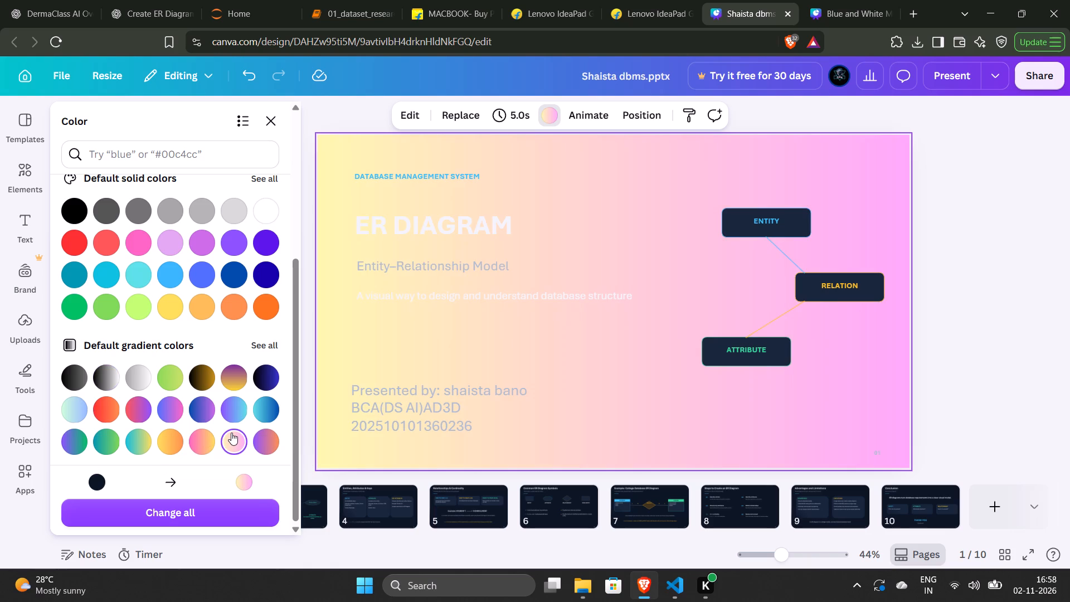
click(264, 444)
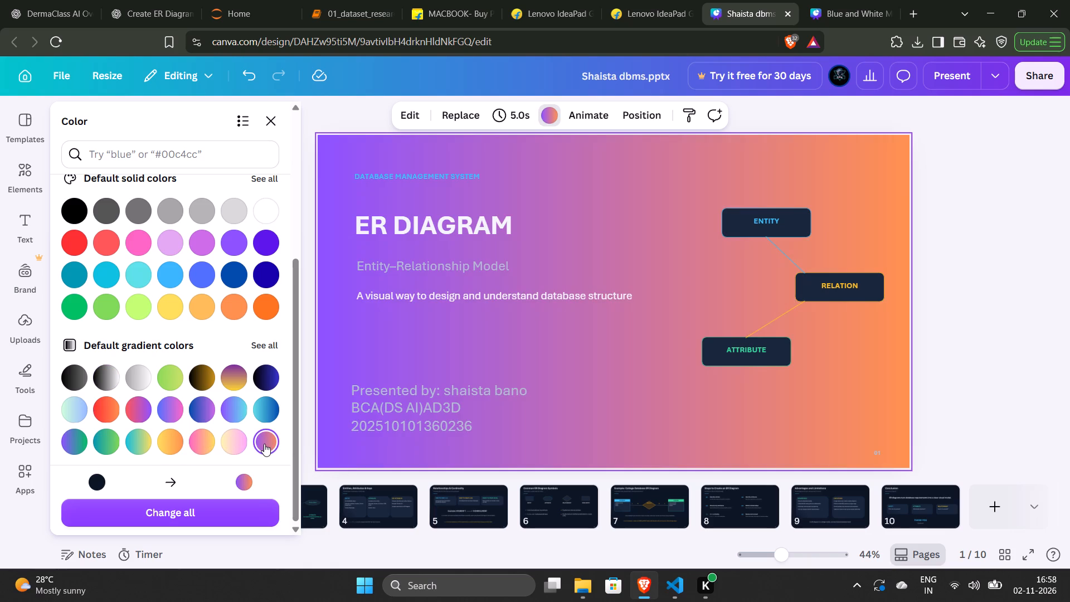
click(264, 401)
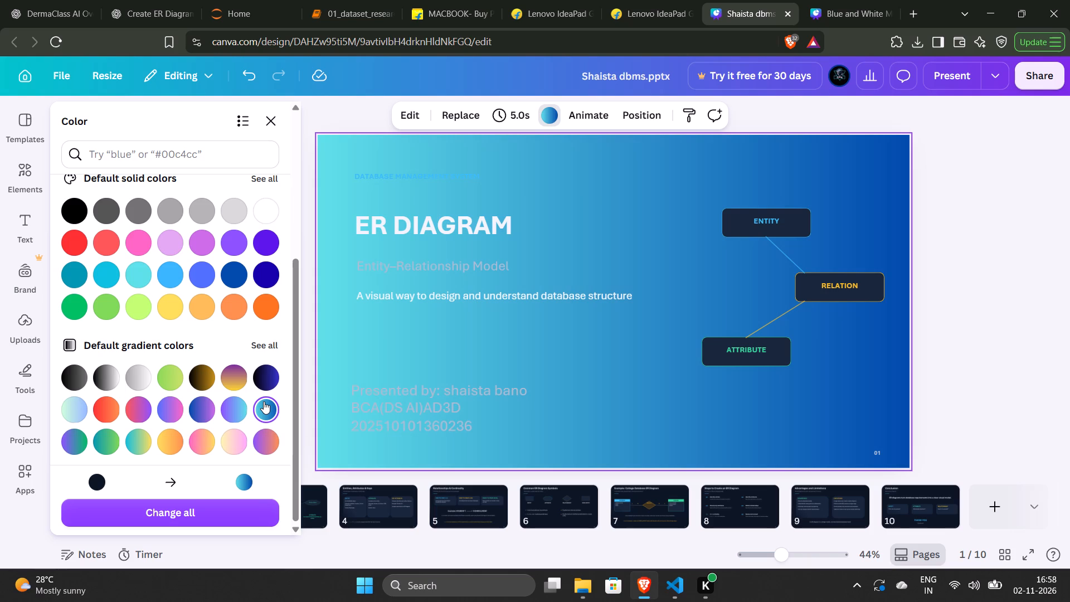
Set the slide background to the linear gradient #000000 to #ffffff and apply the change to all slides.
scroll(264, 401, down, 2)
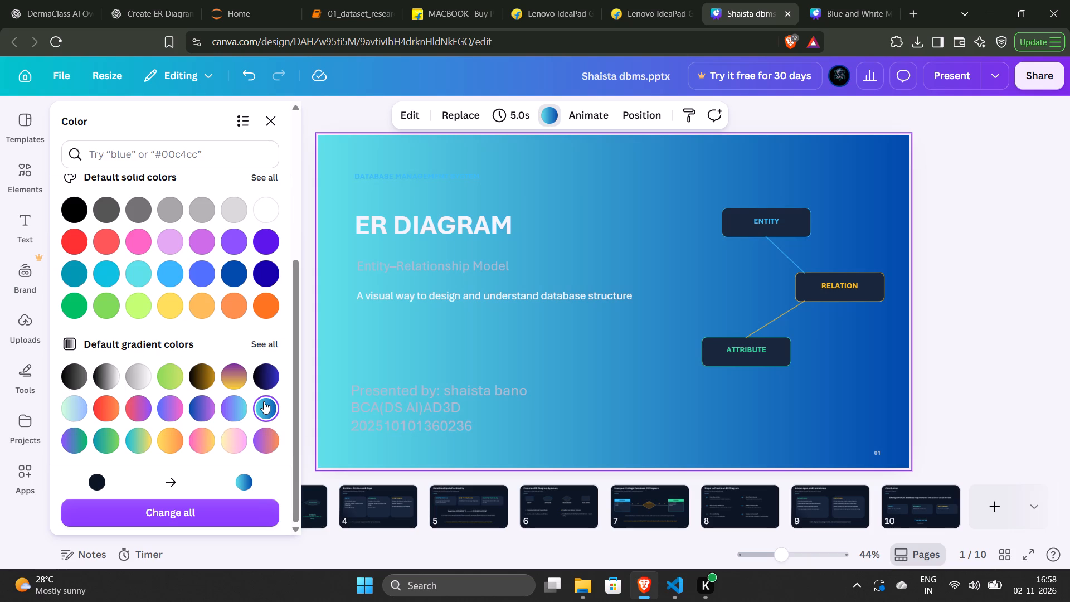
click(108, 381)
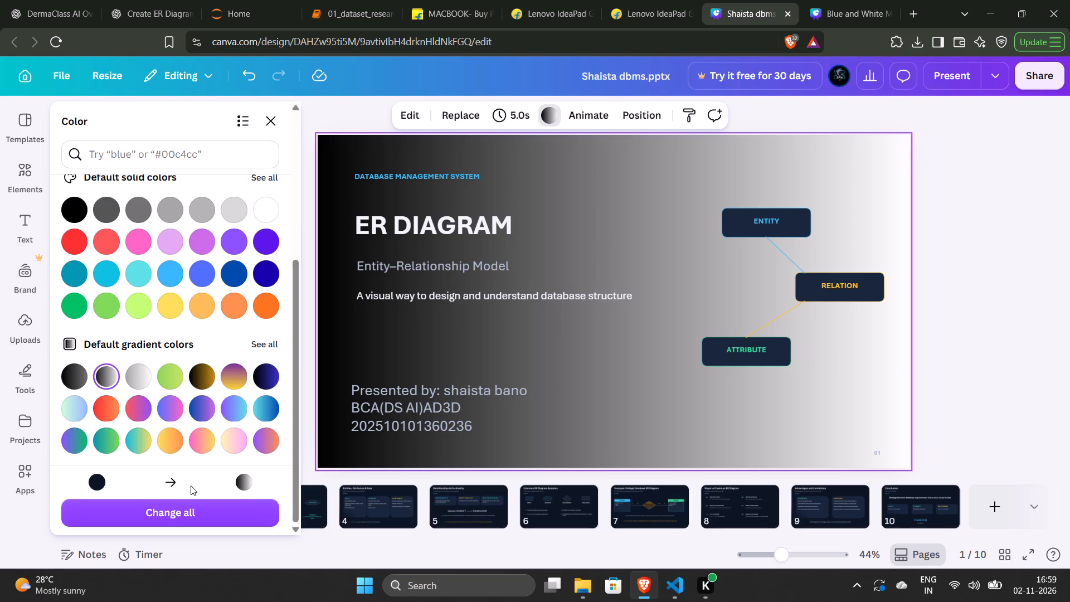
click(182, 511)
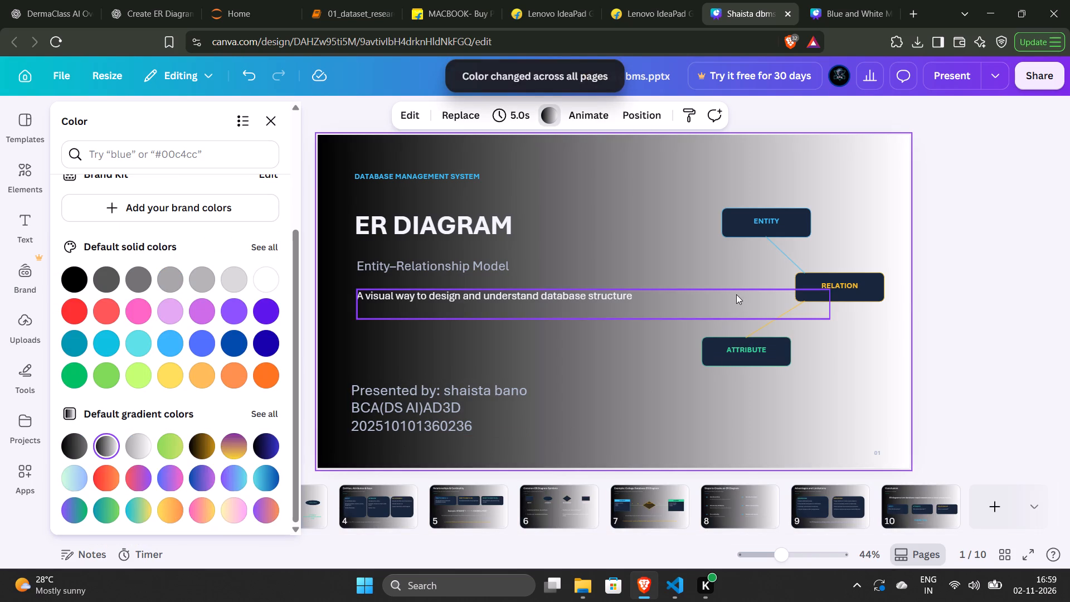
Fill the ENTITY box on the title slide with the black-to-gold gradient after trying the grey-to-white one.
click(795, 212)
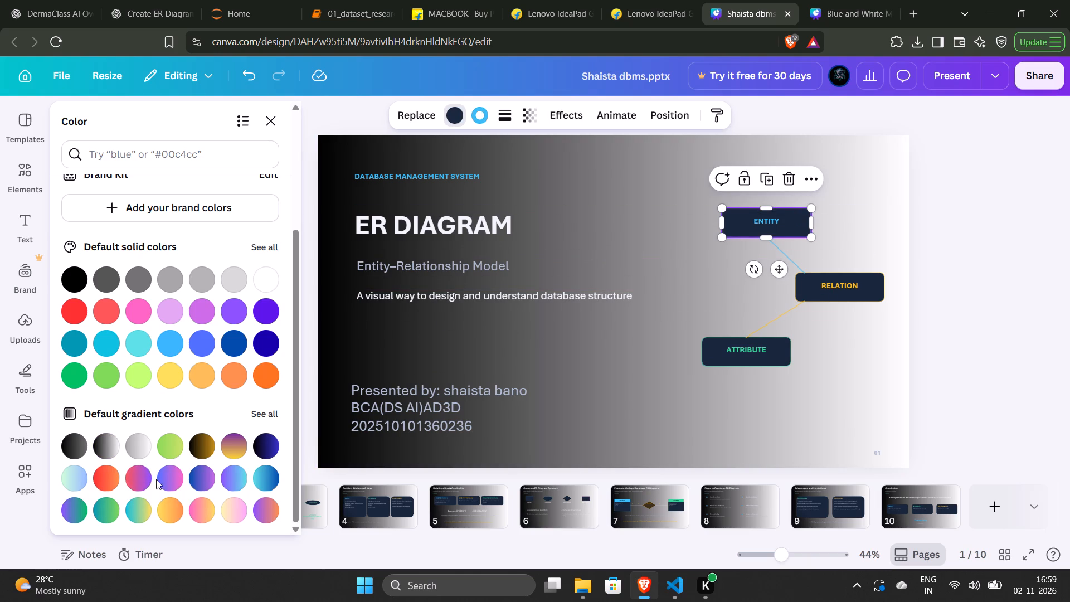
click(143, 444)
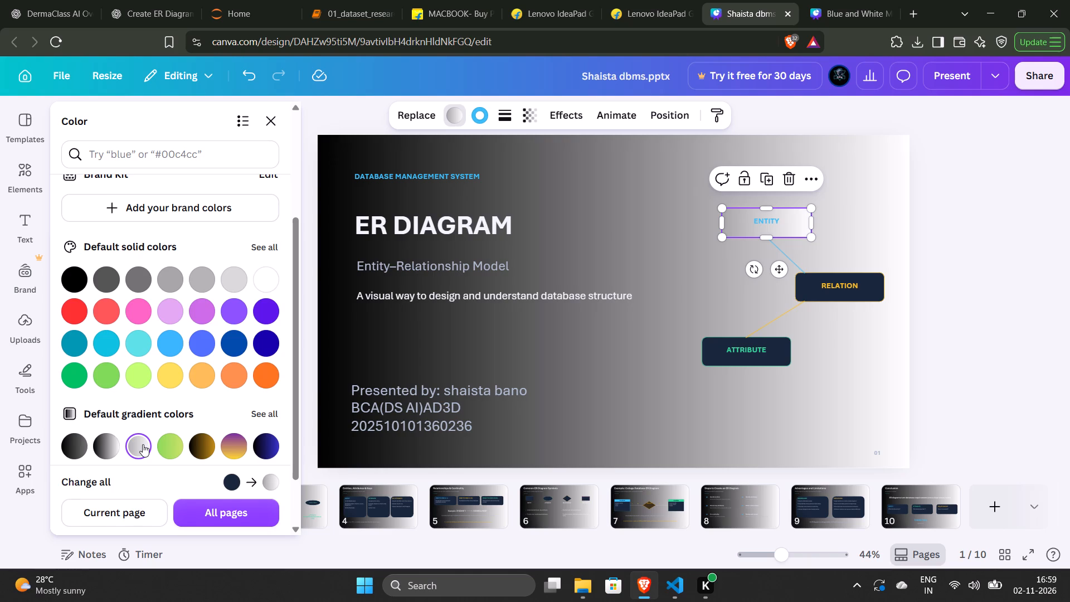
click(194, 443)
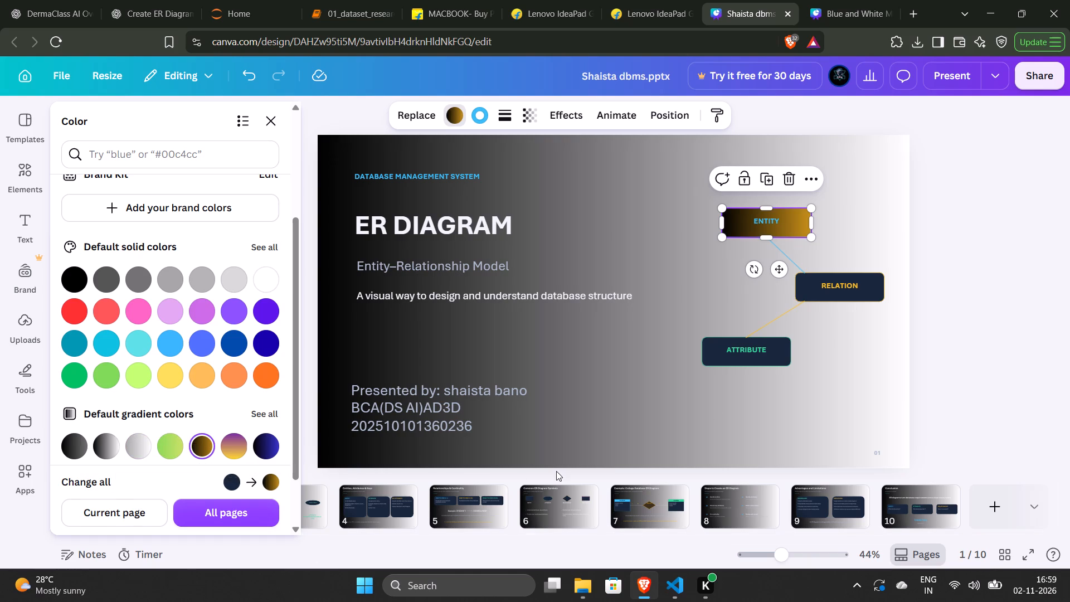
Set the border colour of the RELATION box to dark gray brown #3d301c.
click(850, 290)
click(792, 295)
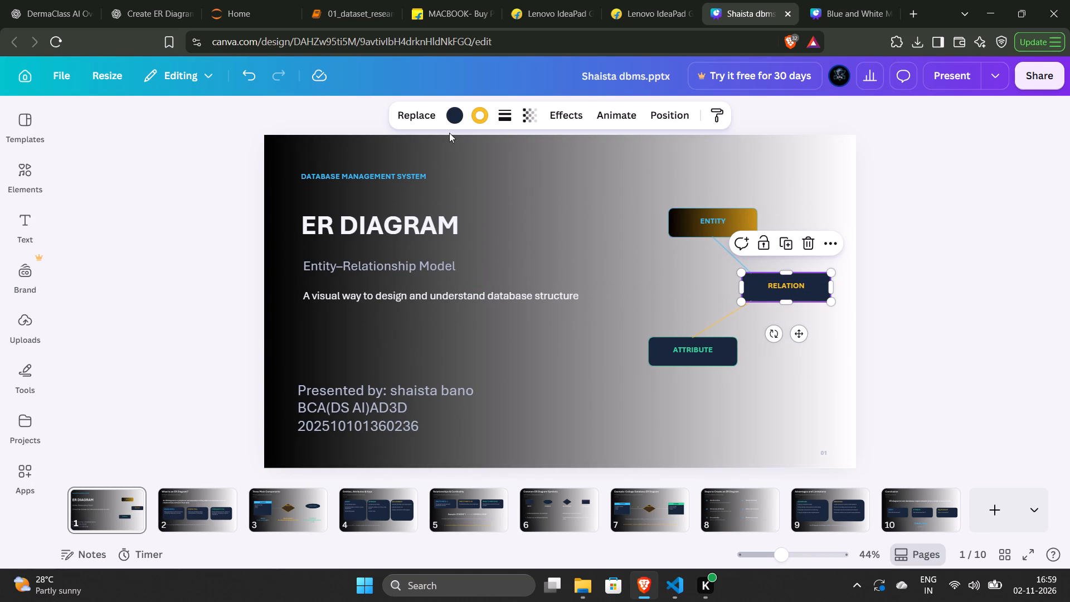
click(482, 112)
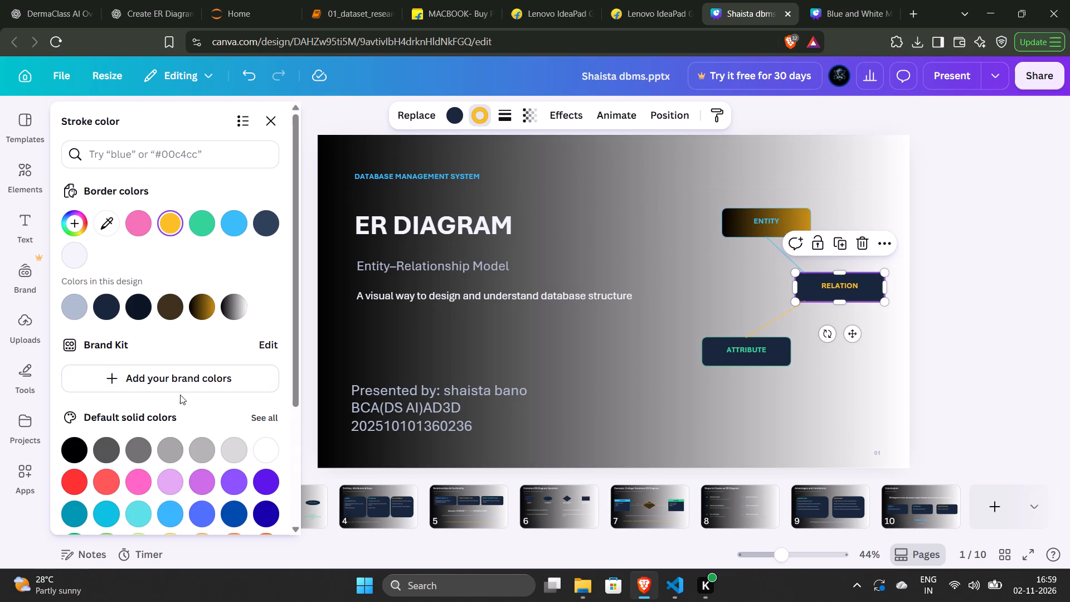
click(170, 309)
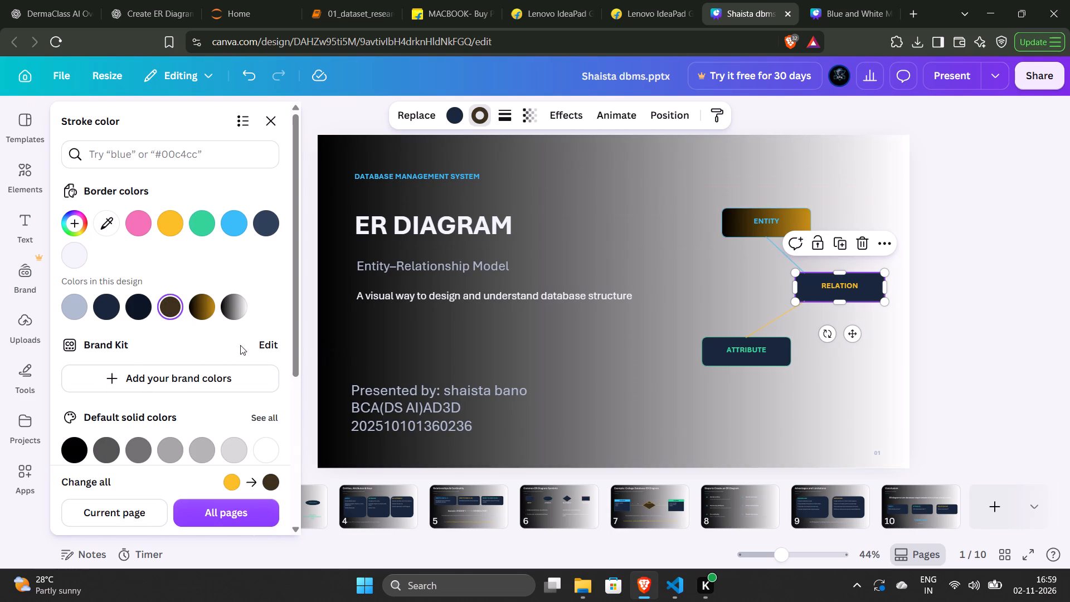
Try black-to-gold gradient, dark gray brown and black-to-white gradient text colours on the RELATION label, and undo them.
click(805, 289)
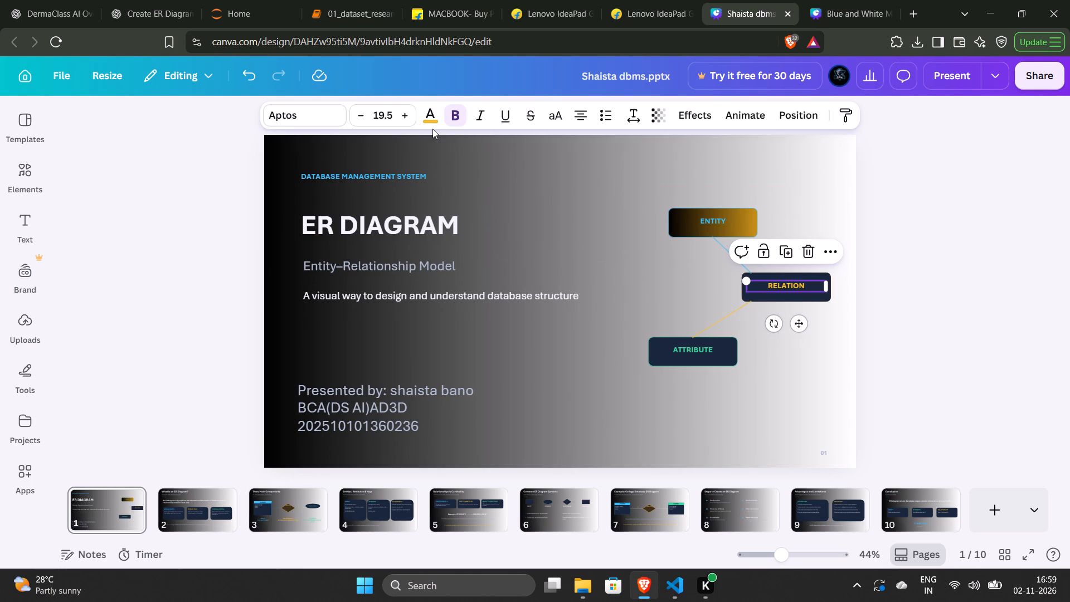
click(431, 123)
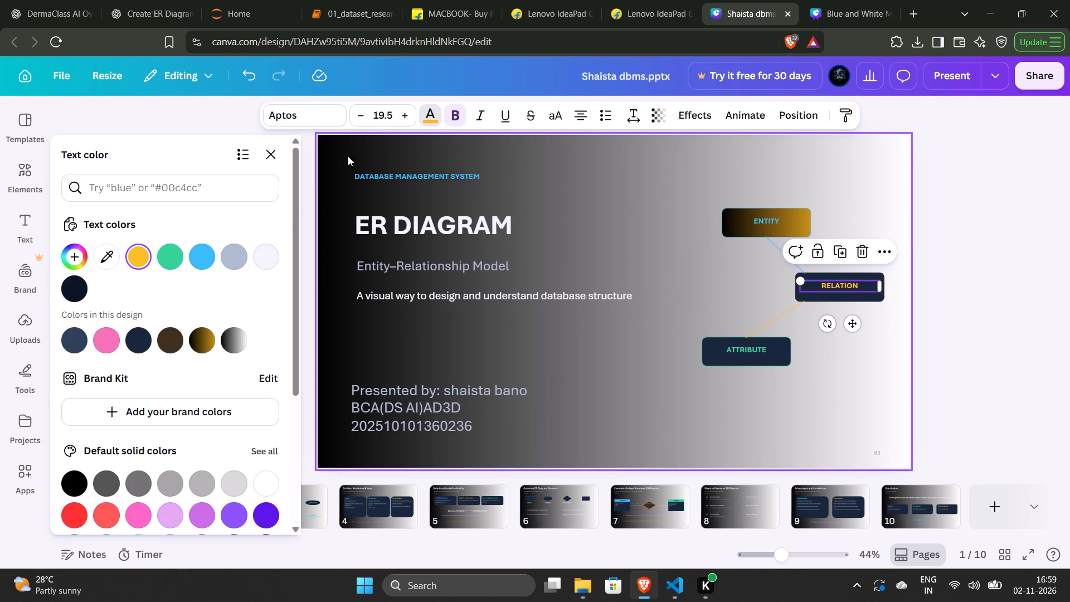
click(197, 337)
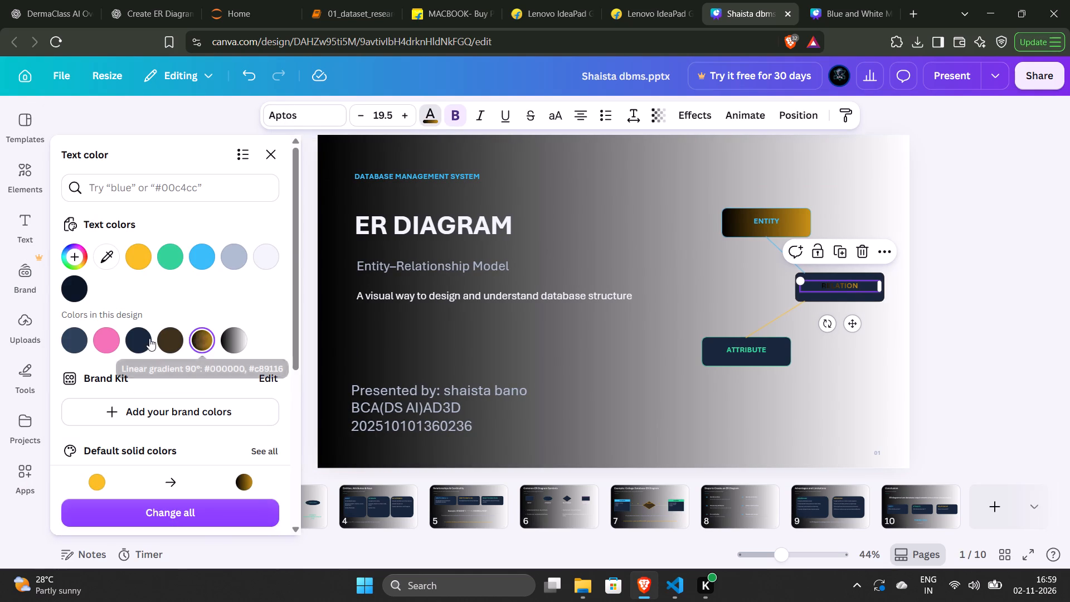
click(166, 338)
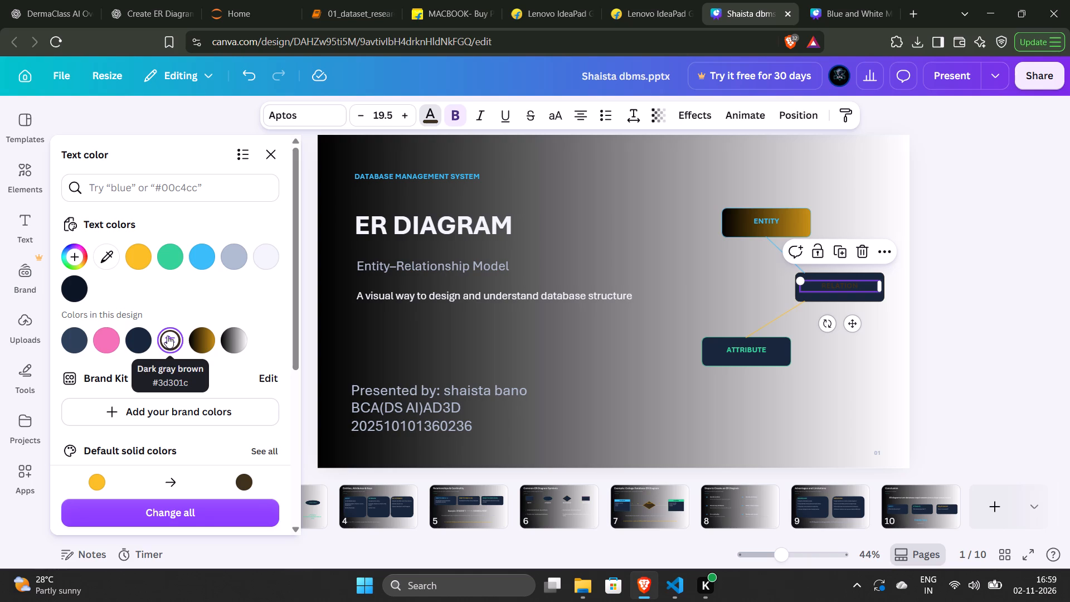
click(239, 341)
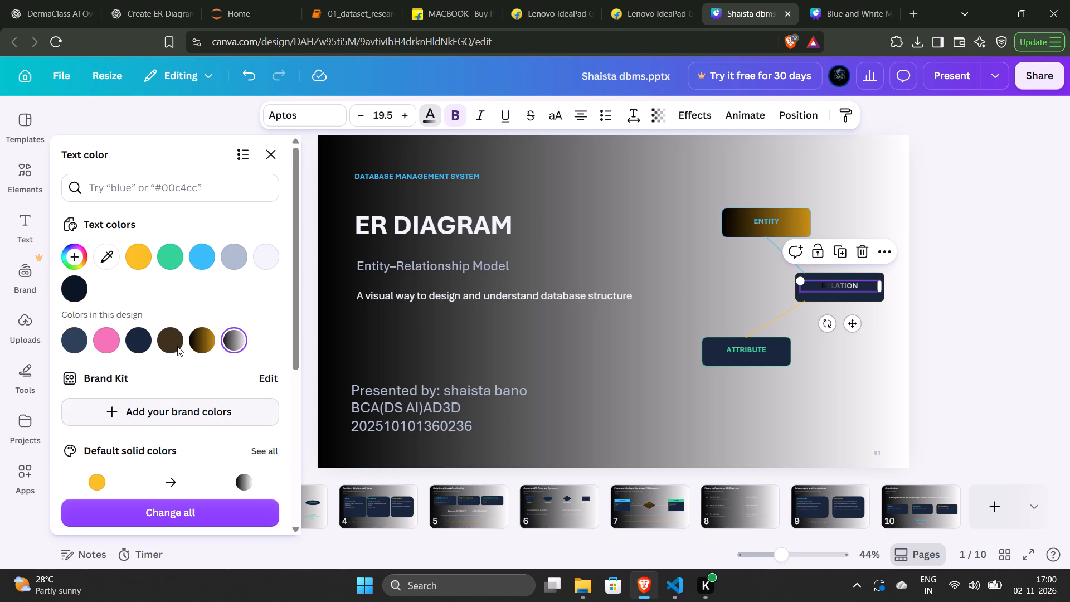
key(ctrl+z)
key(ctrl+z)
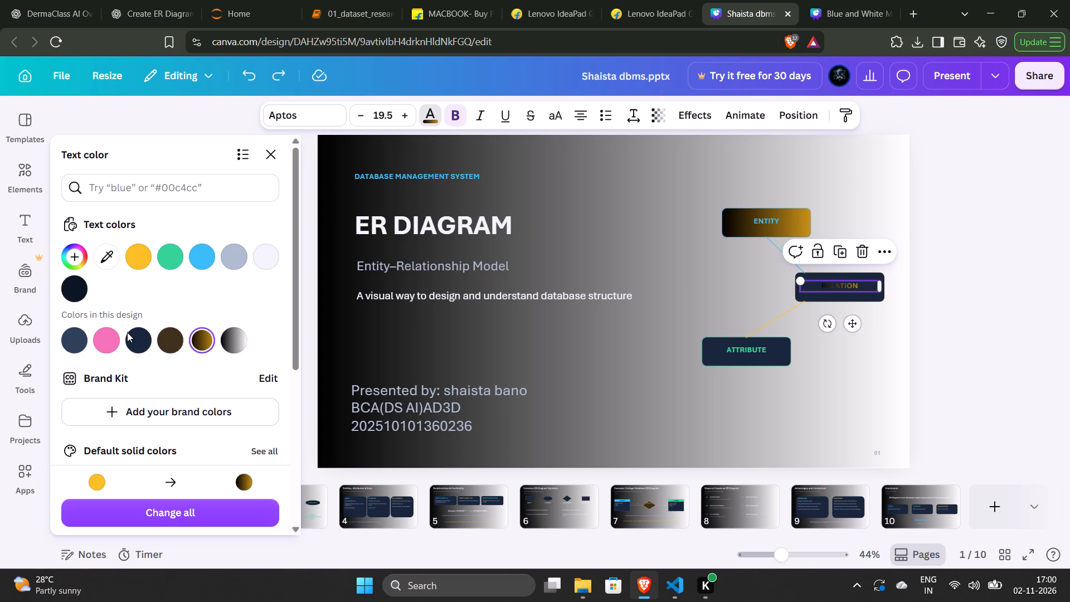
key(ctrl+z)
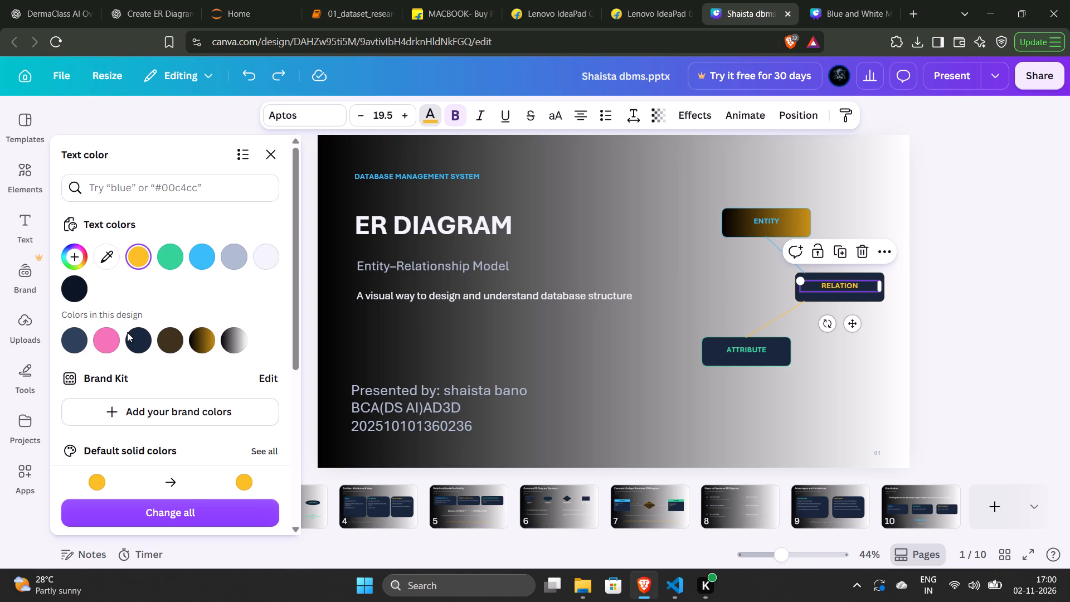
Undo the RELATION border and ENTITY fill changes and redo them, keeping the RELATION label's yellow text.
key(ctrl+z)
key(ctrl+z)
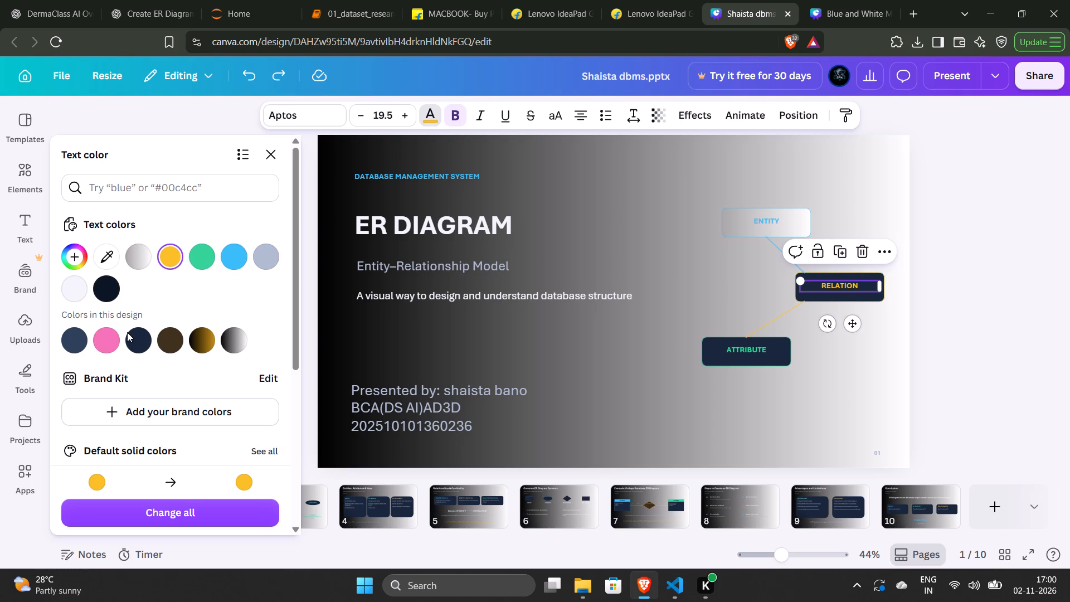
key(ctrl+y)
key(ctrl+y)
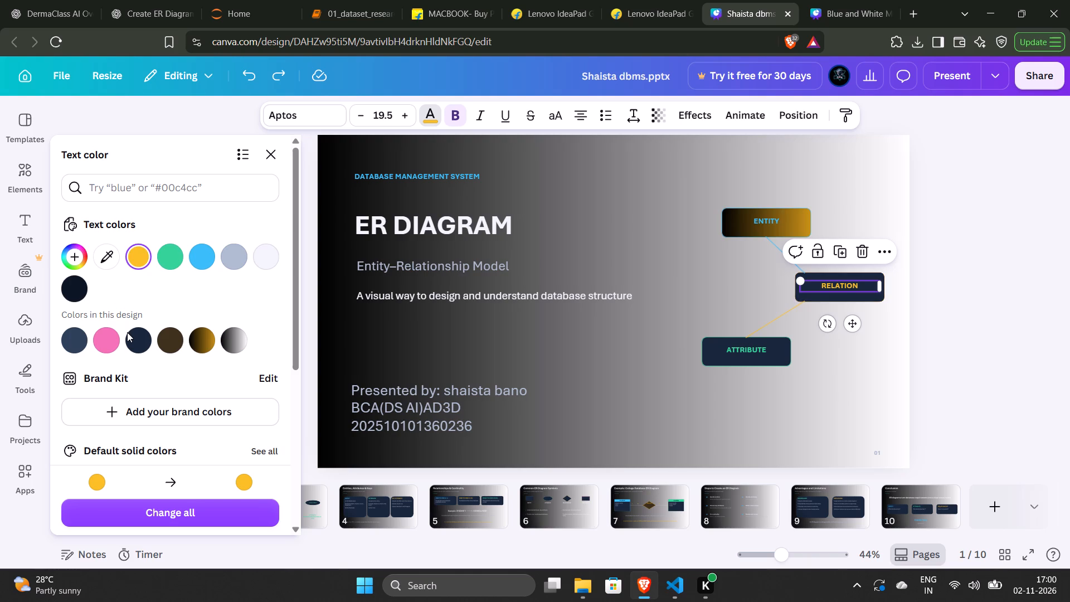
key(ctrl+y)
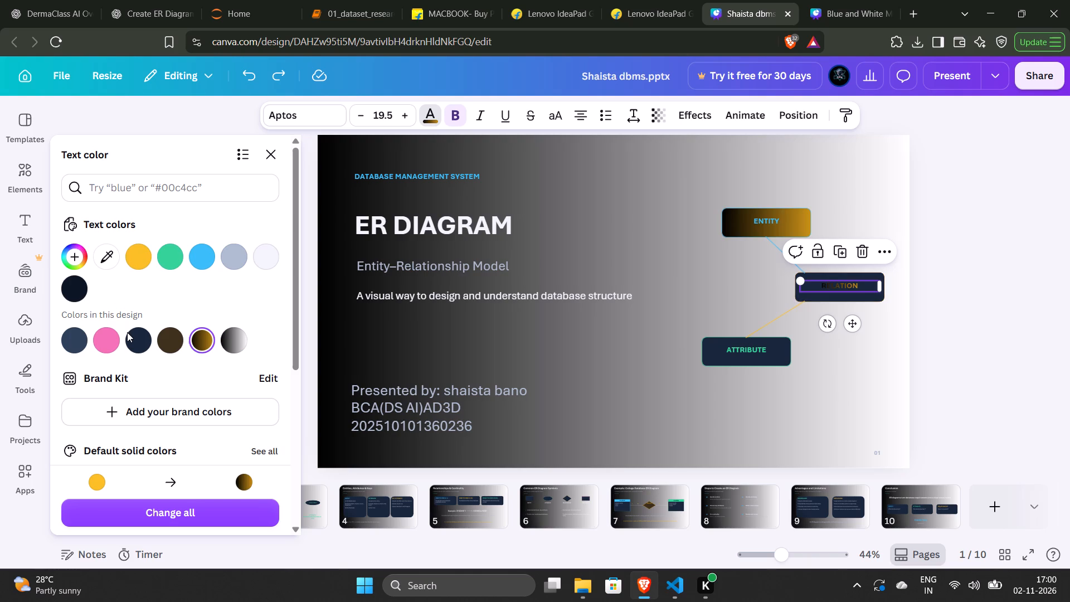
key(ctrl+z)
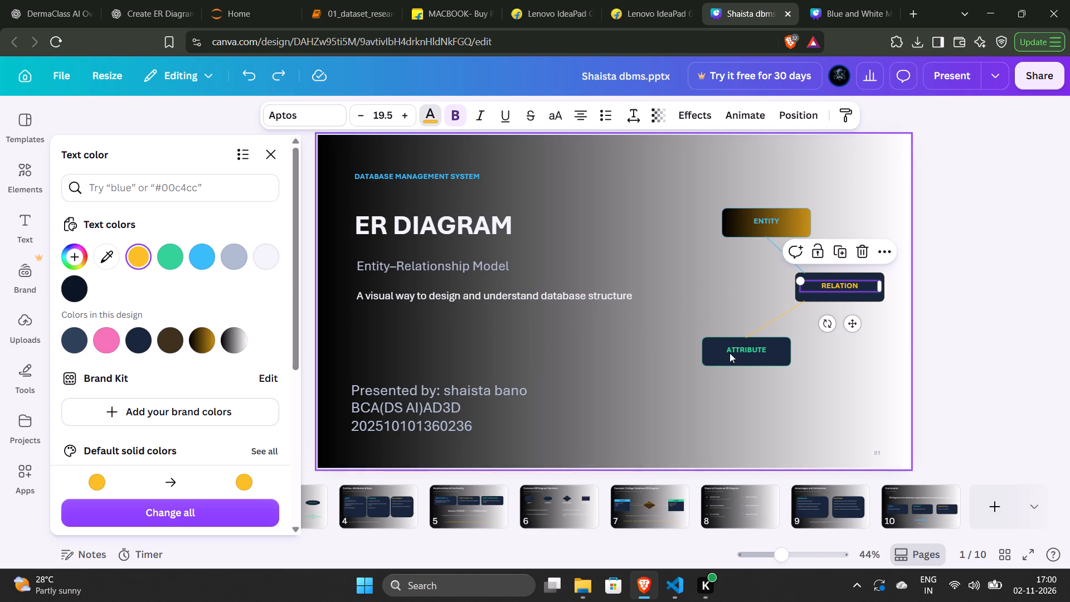
Set the RELATION box's border to the black-to-gold gradient (#000000, #c89116) and apply the colour change across all pages.
click(873, 297)
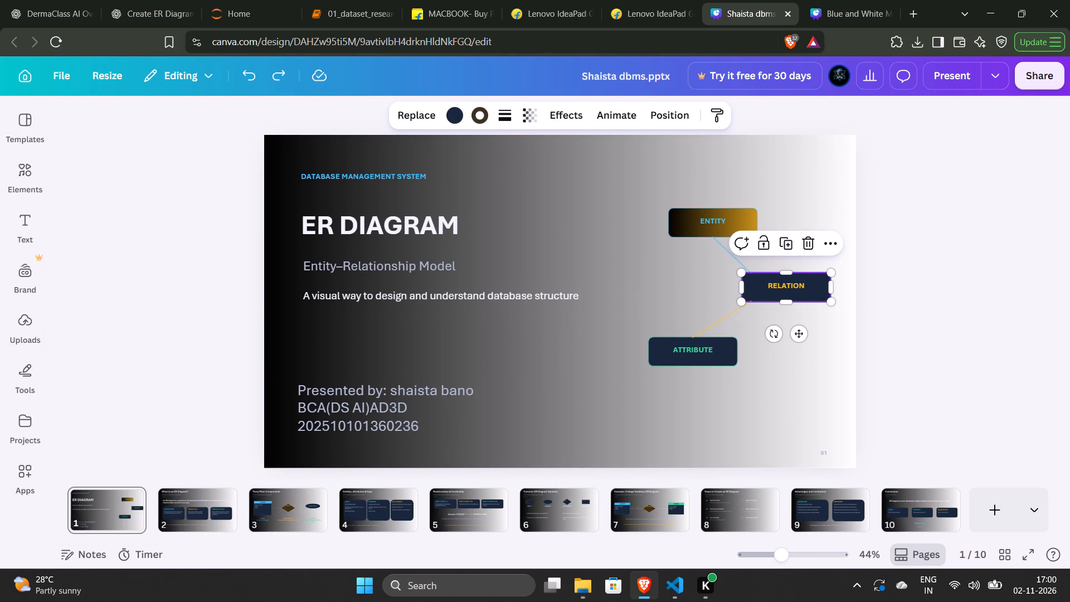
click(474, 119)
scroll(149, 432, down, 1)
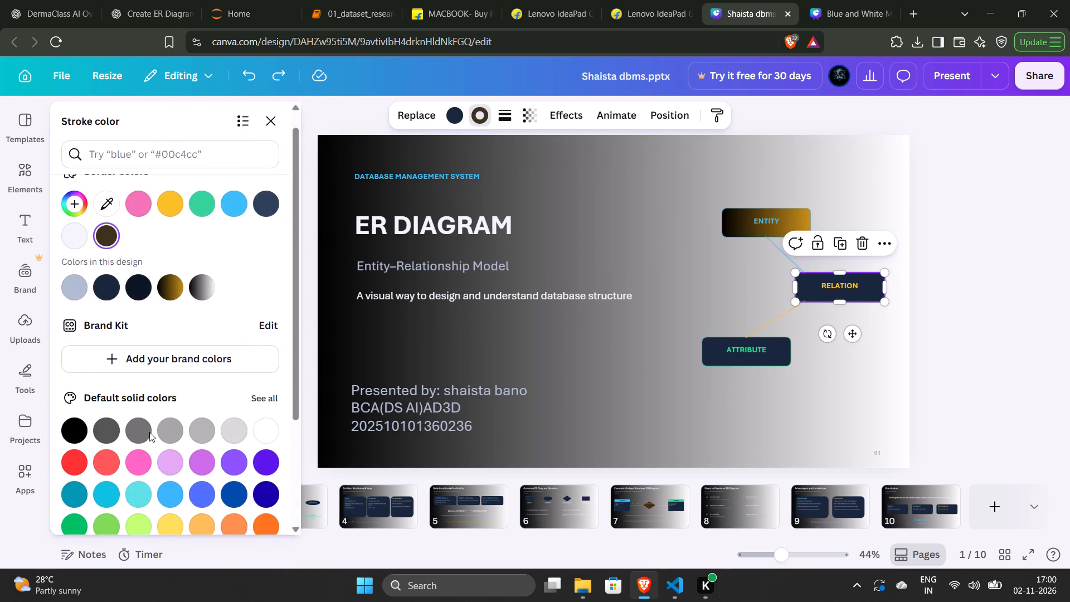
scroll(149, 432, down, 3)
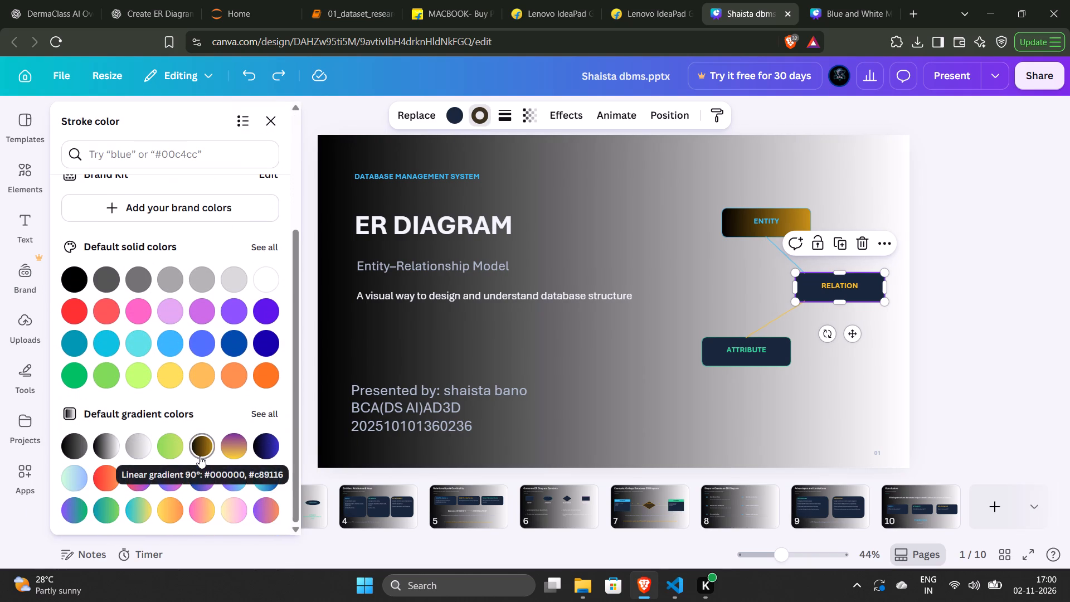
click(200, 456)
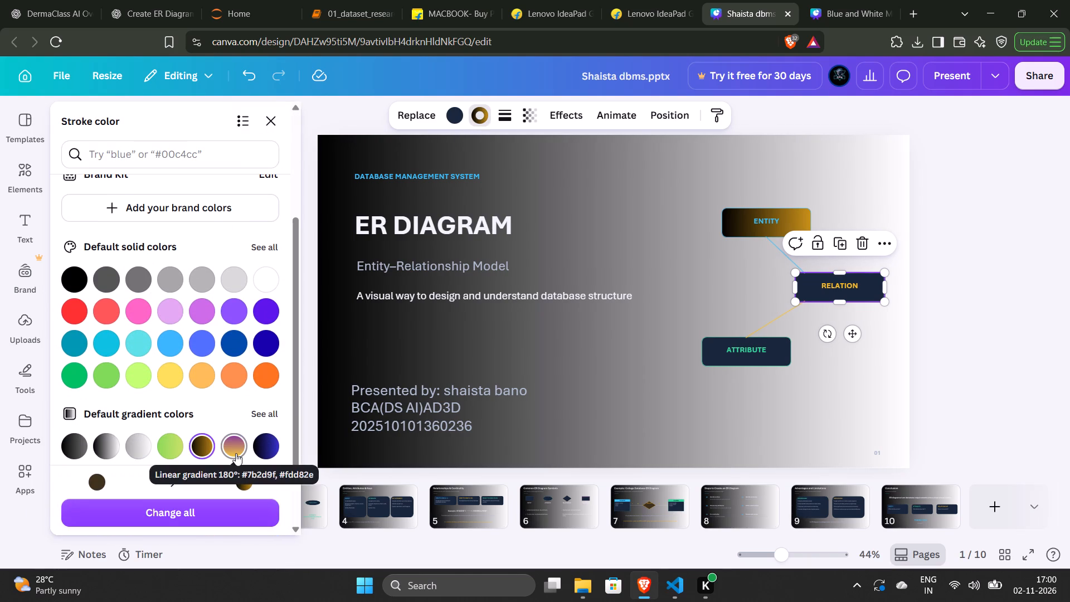
click(236, 453)
drag(187, 448, 200, 447)
click(200, 447)
click(178, 512)
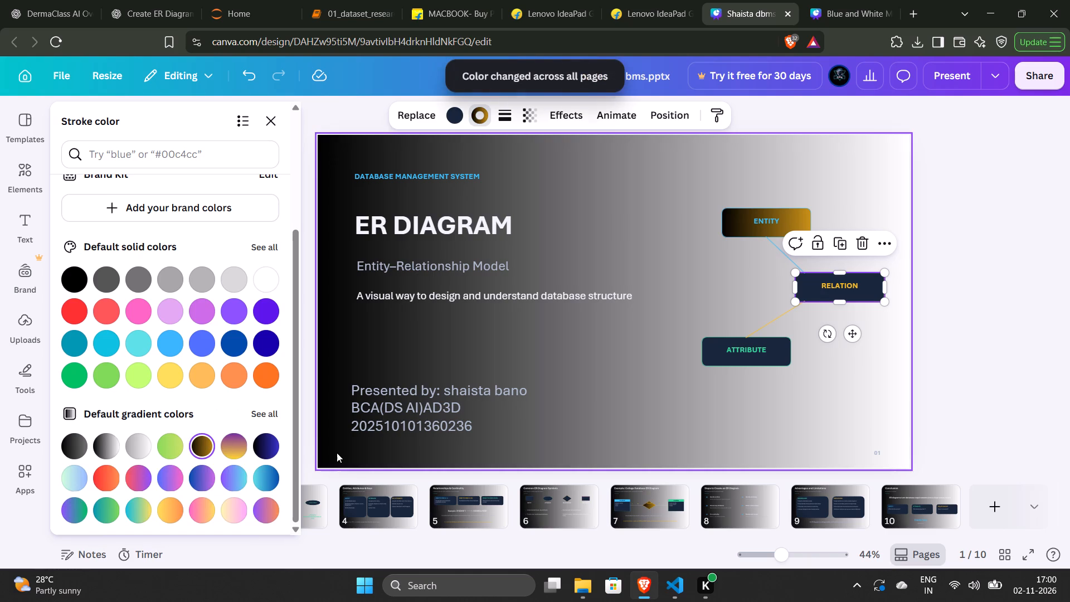
Set the RELATION box's border to the purple-to-yellow gradient (#7b2d9f, #fdd82e) after trying the pale green-to-blue one.
scroll(199, 474, down, 1)
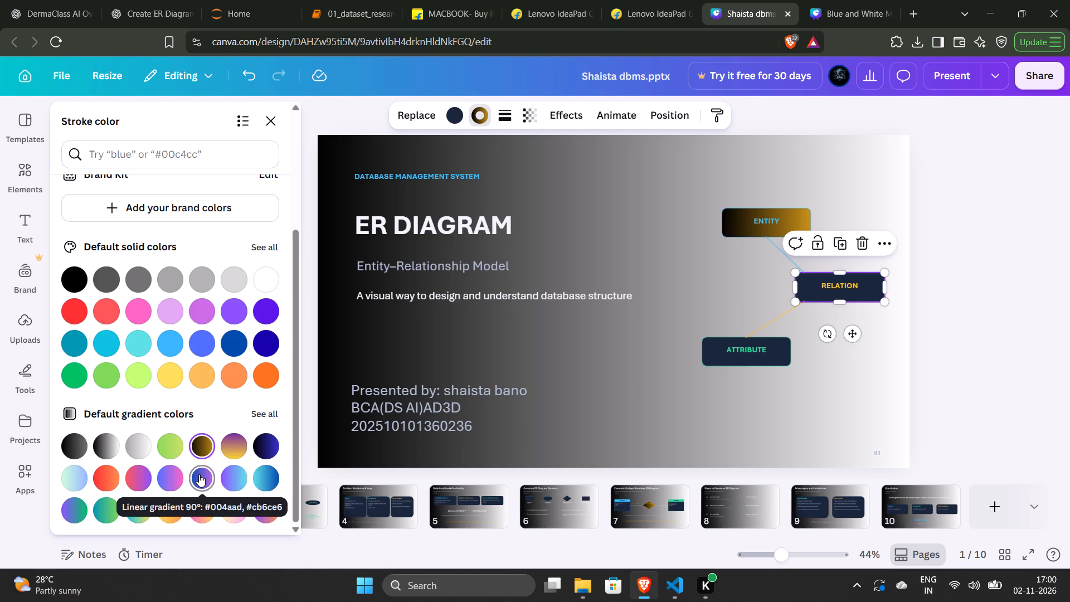
scroll(199, 474, down, 1)
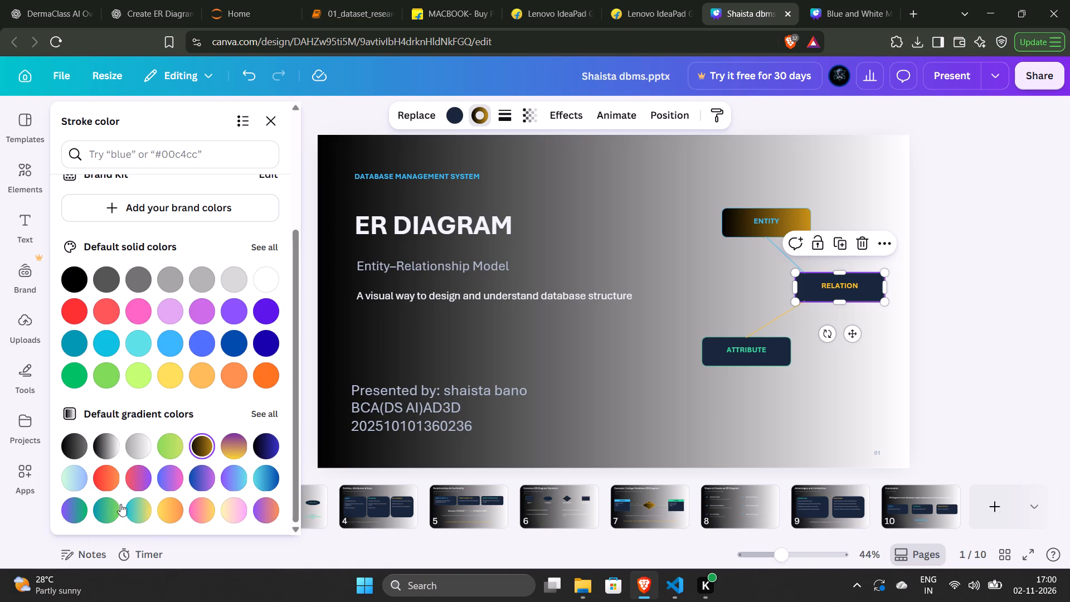
click(80, 478)
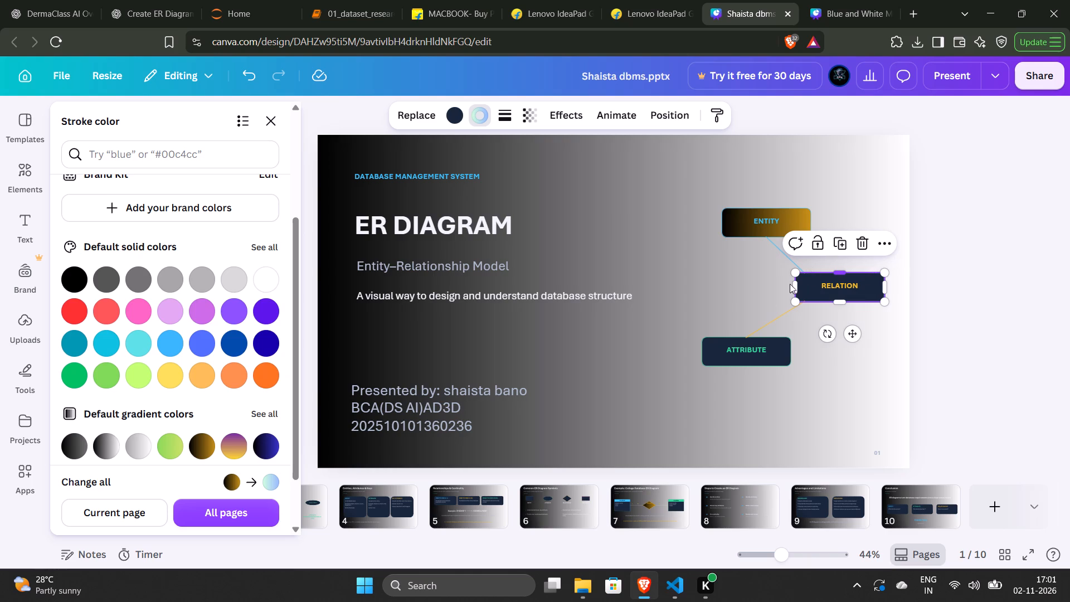
double_click(858, 292)
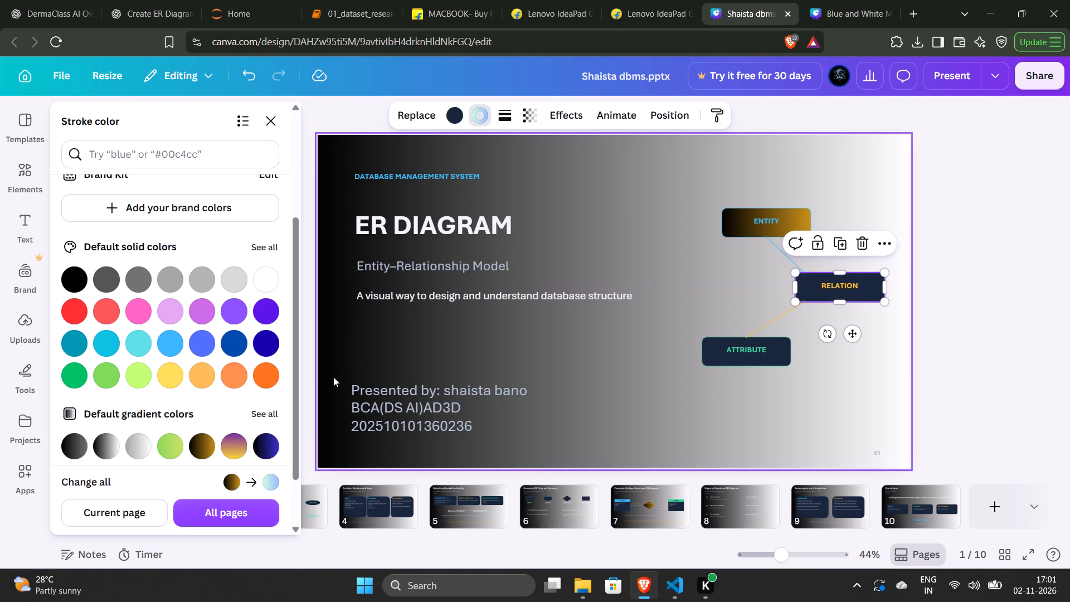
click(236, 444)
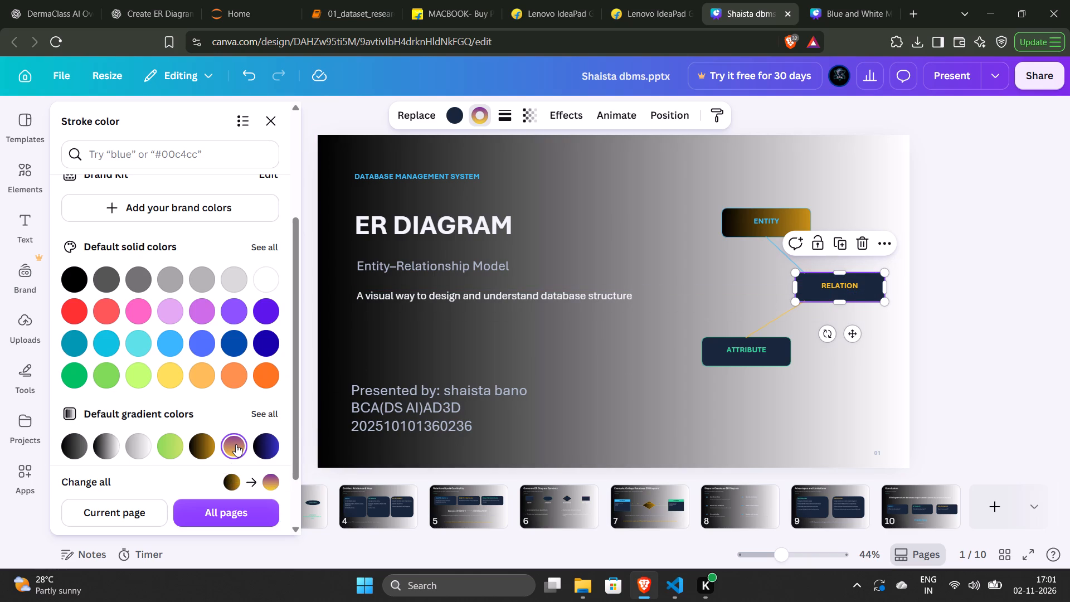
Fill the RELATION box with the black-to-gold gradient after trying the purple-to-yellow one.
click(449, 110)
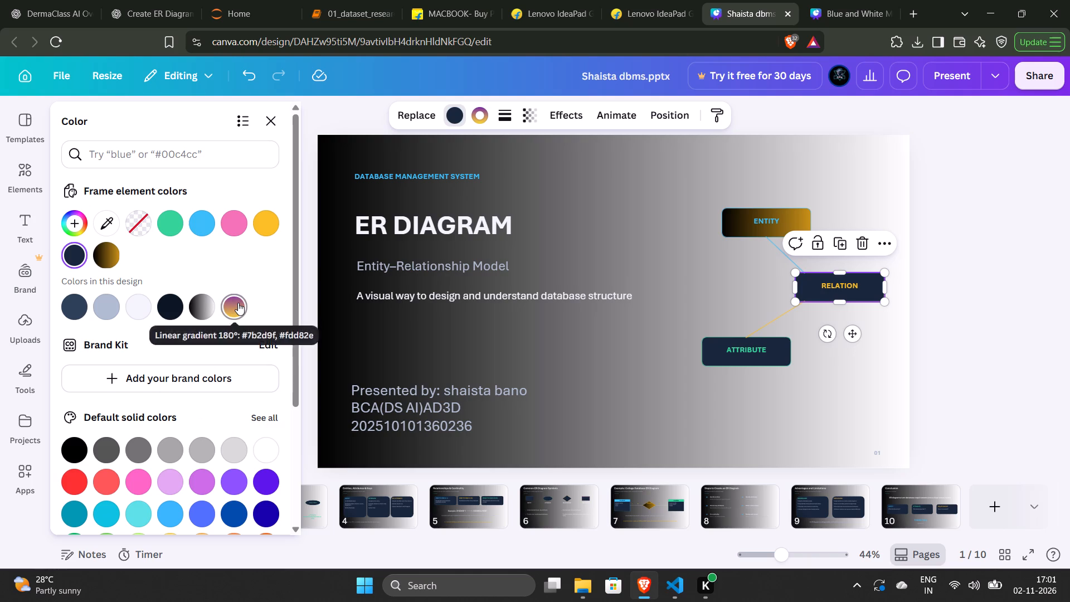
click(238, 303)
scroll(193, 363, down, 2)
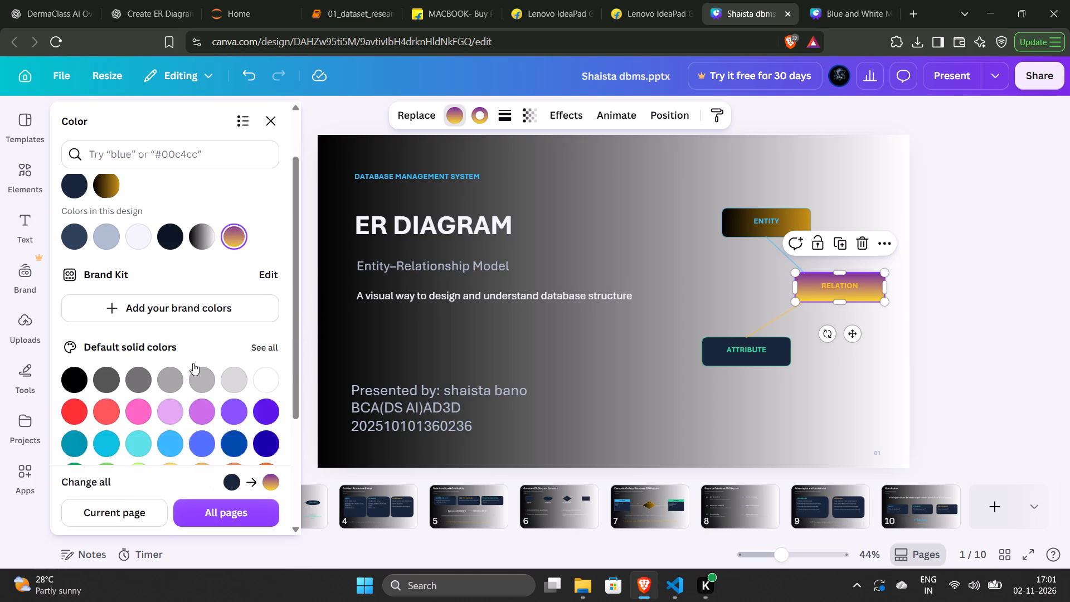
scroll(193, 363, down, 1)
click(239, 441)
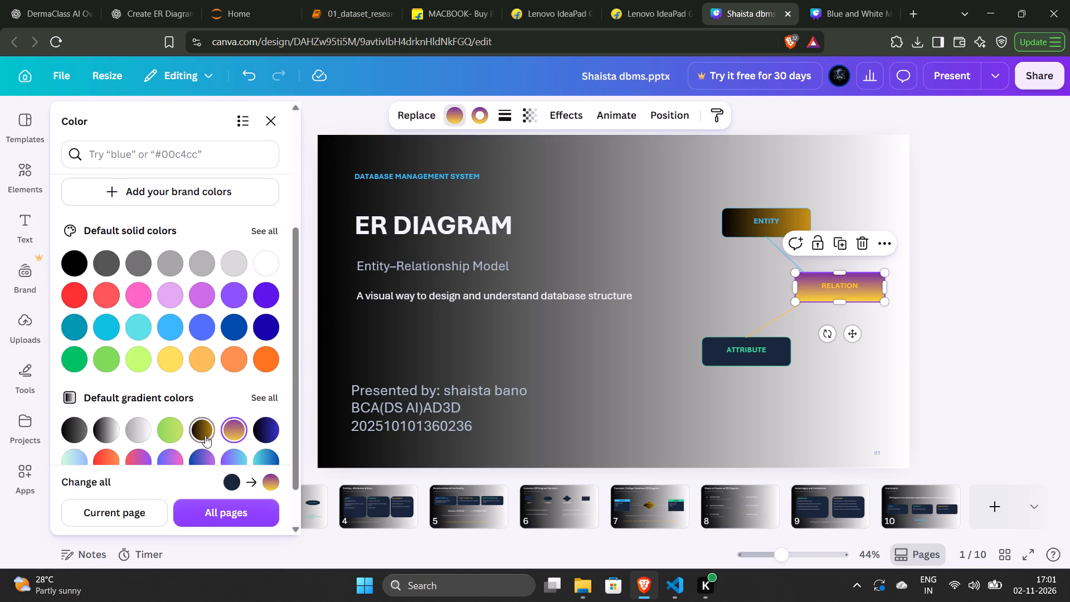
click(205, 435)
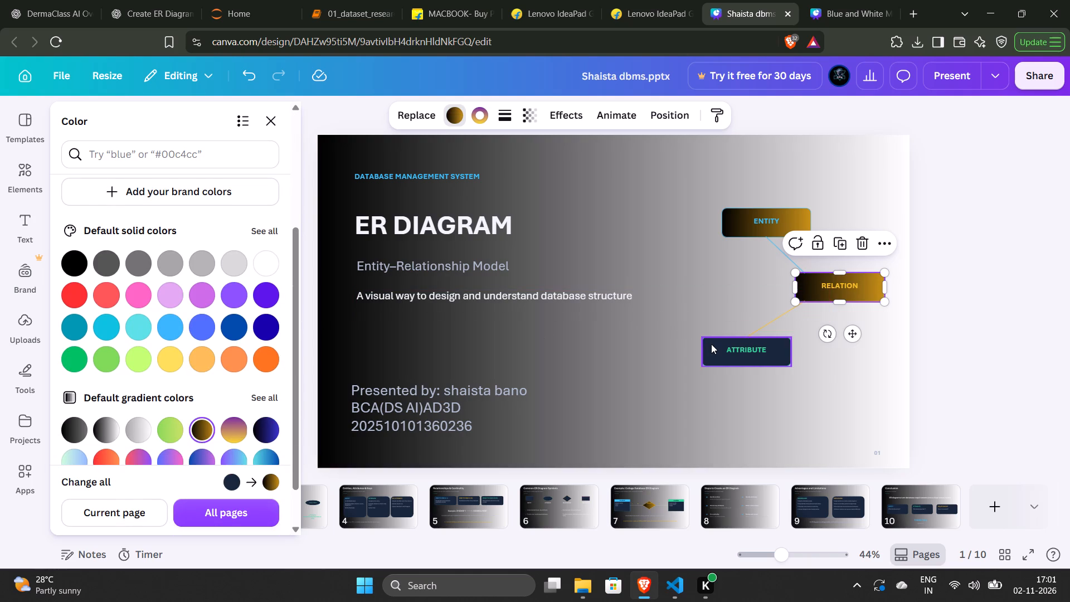
Set the ATTRIBUTE box's border to the purple-to-yellow gradient and replace its green with that gradient across all pages.
click(712, 344)
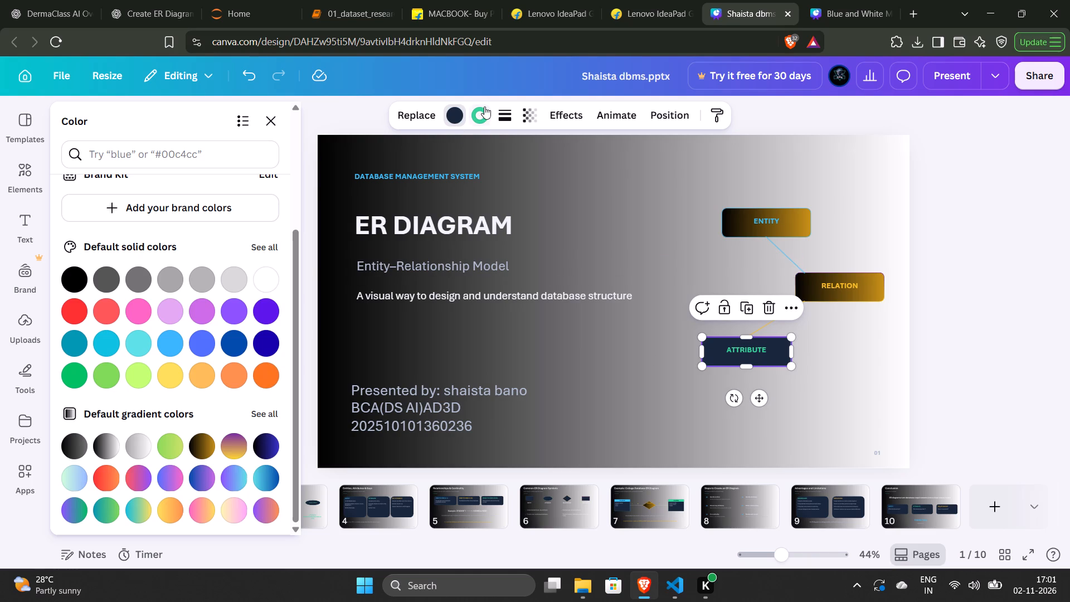
click(484, 106)
scroll(204, 330, down, 2)
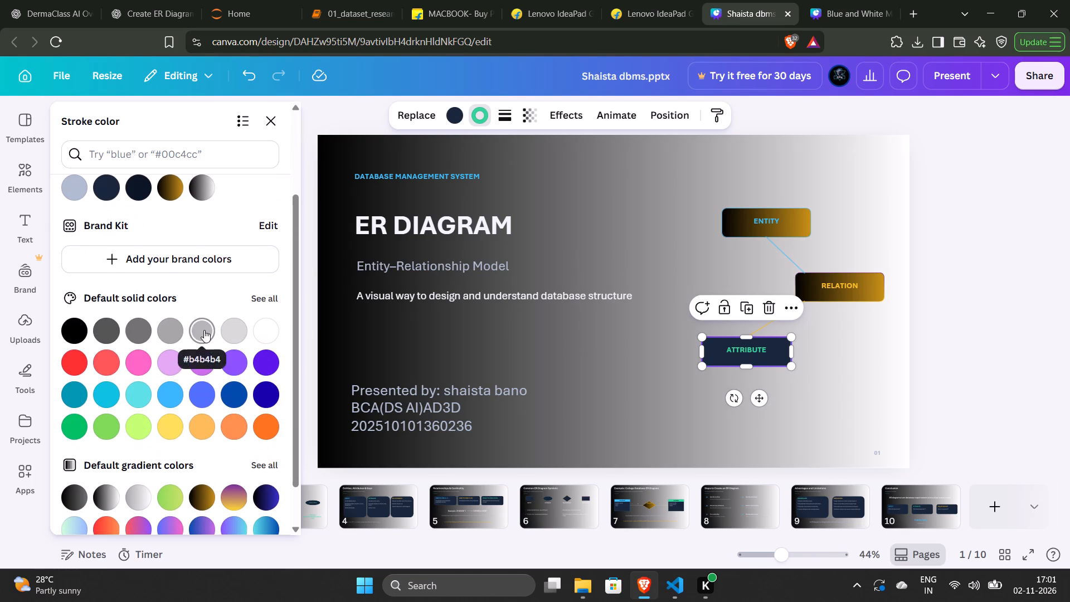
scroll(140, 489, down, 1)
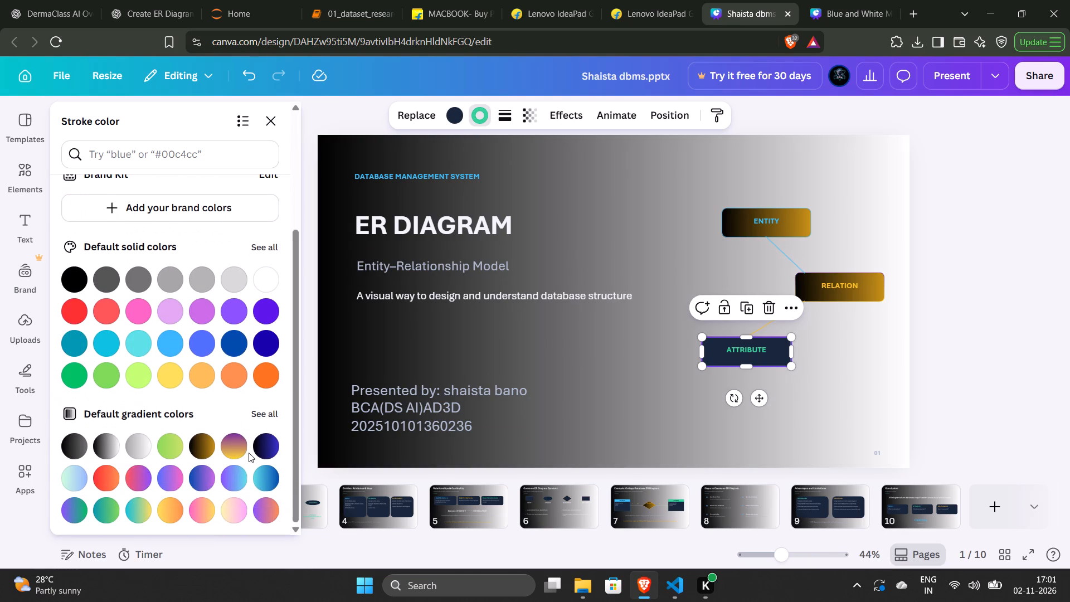
click(249, 453)
click(236, 449)
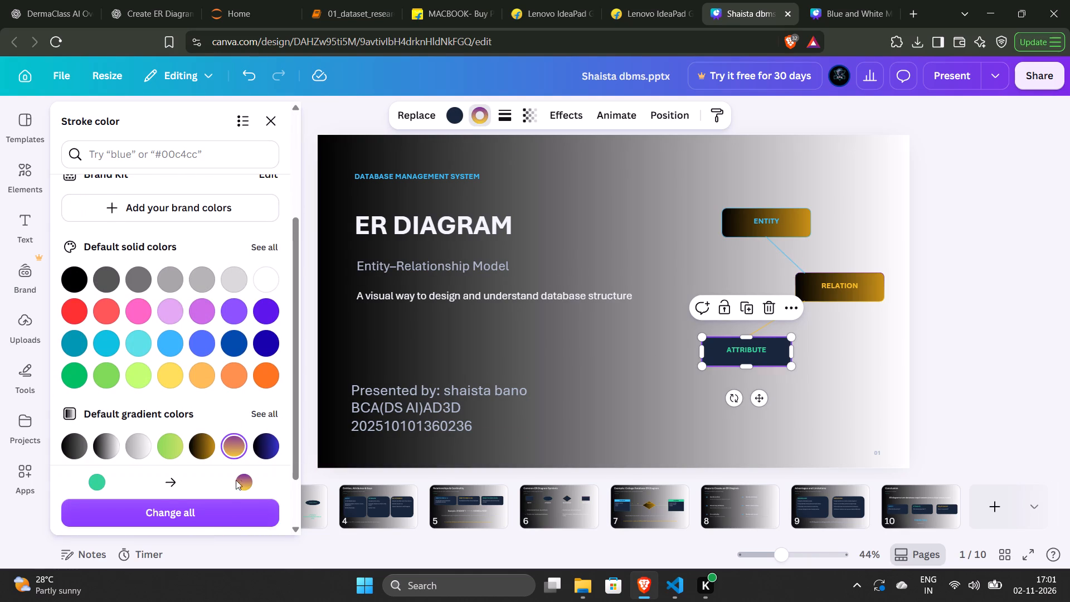
click(225, 509)
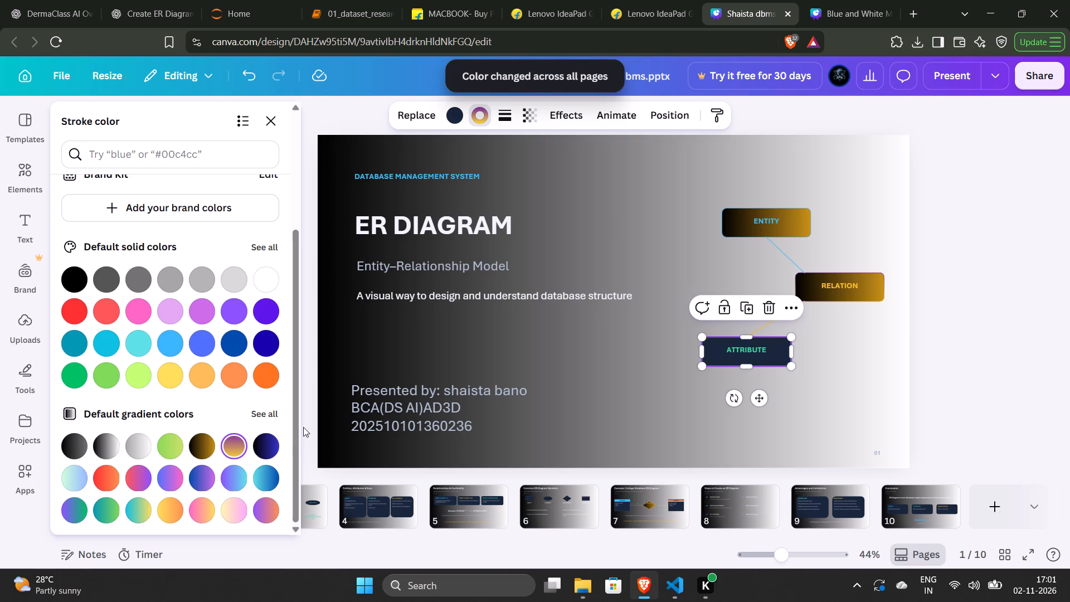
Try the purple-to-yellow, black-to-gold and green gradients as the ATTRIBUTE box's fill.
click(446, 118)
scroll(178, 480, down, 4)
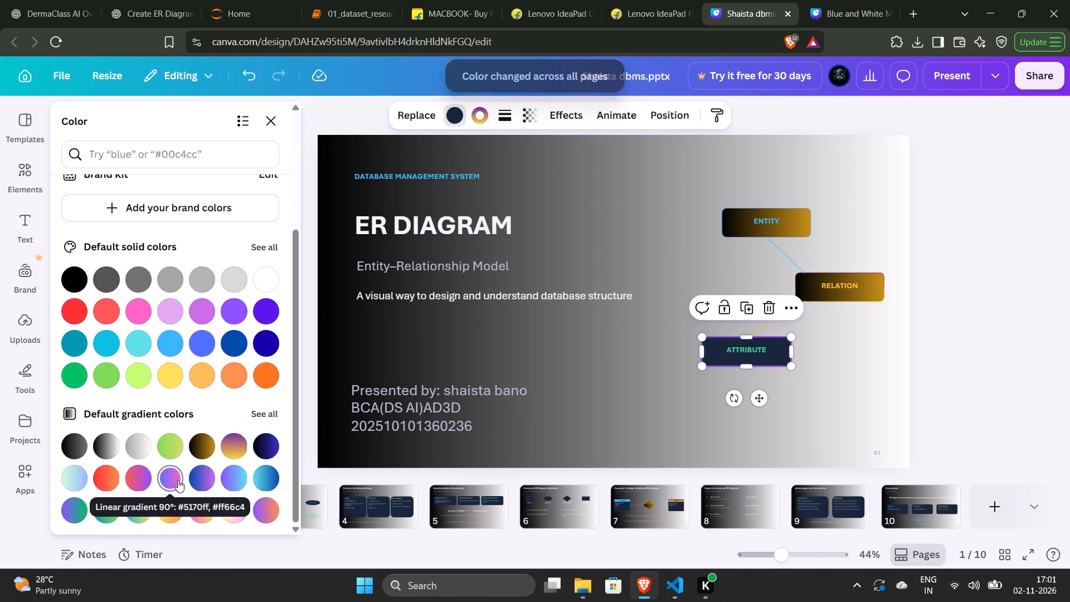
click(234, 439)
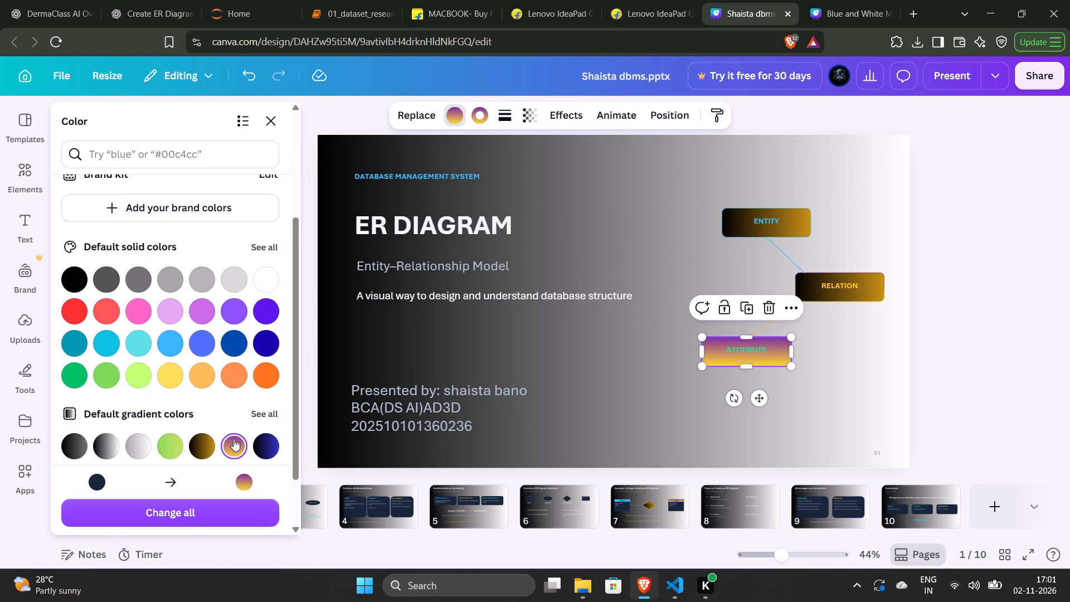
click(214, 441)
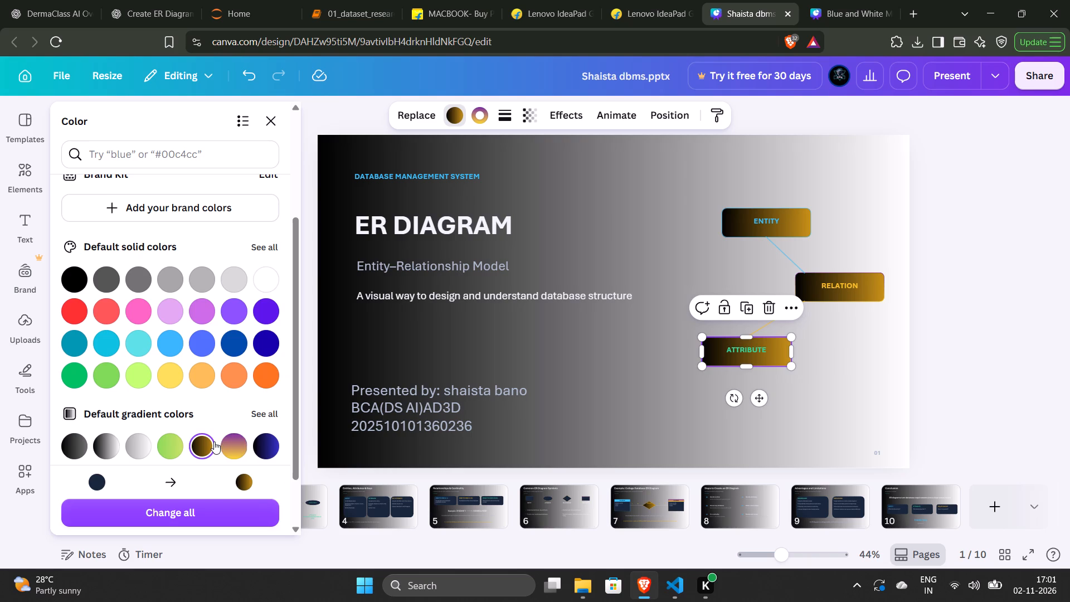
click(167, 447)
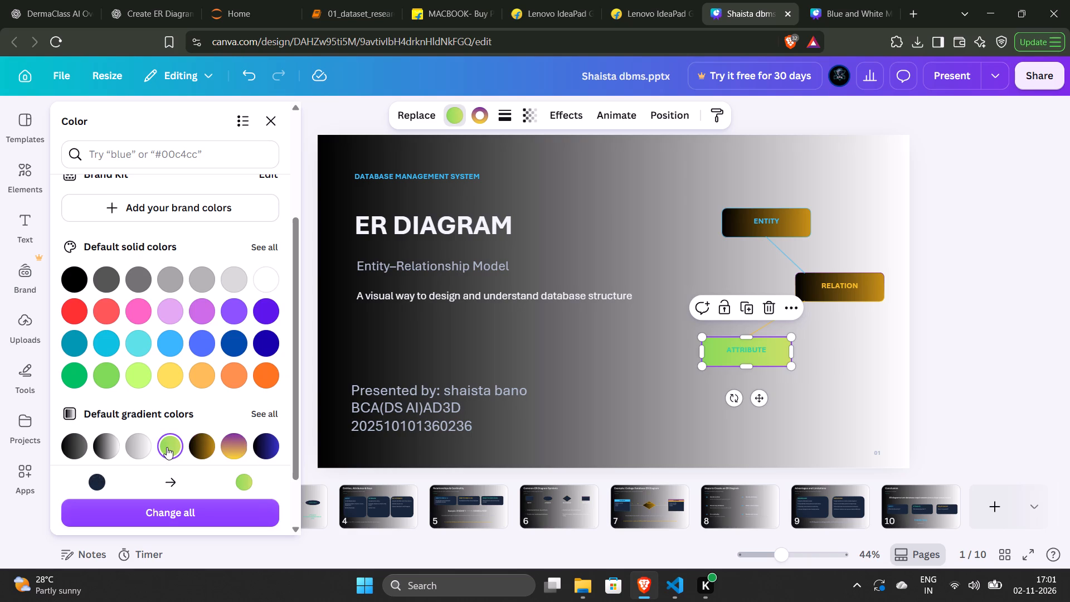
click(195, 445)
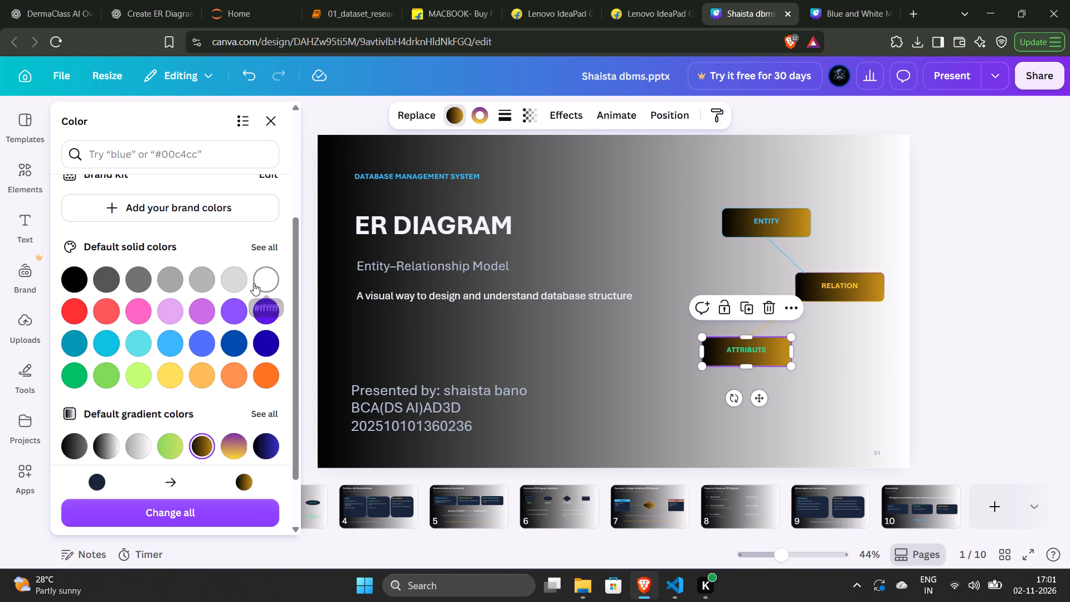
Fill the ATTRIBUTE box with solid dark gray after trying the lighter gray shades.
drag(247, 281, 231, 282)
click(231, 282)
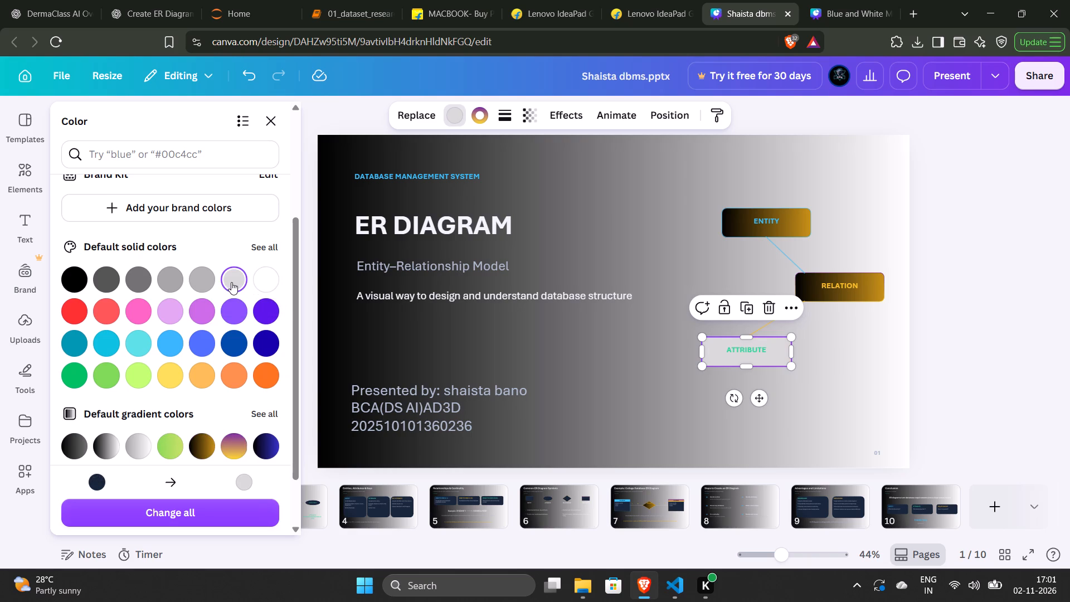
click(203, 286)
click(180, 282)
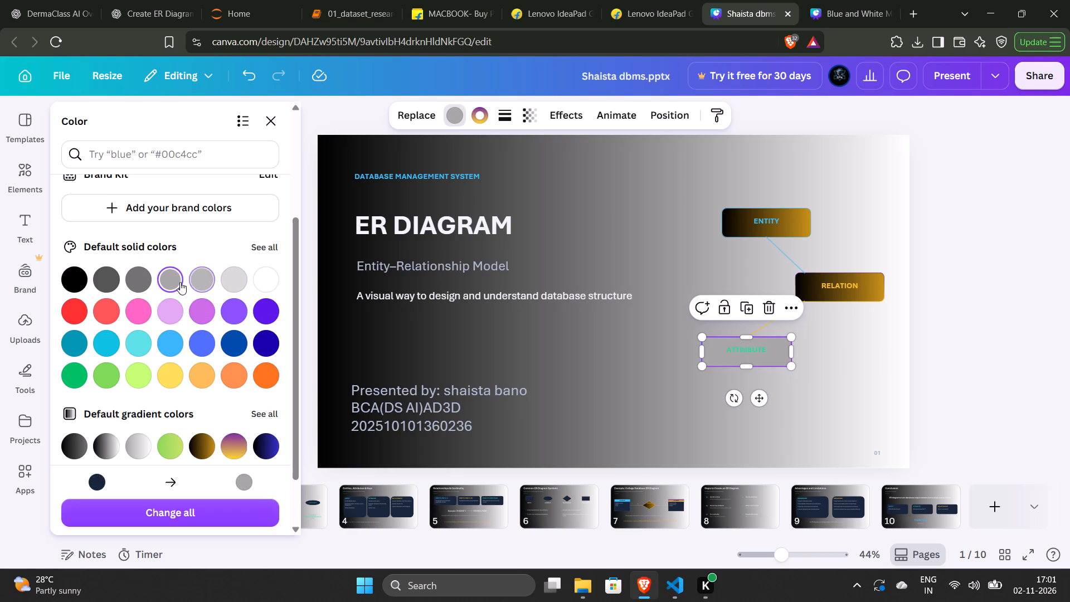
click(128, 278)
click(108, 278)
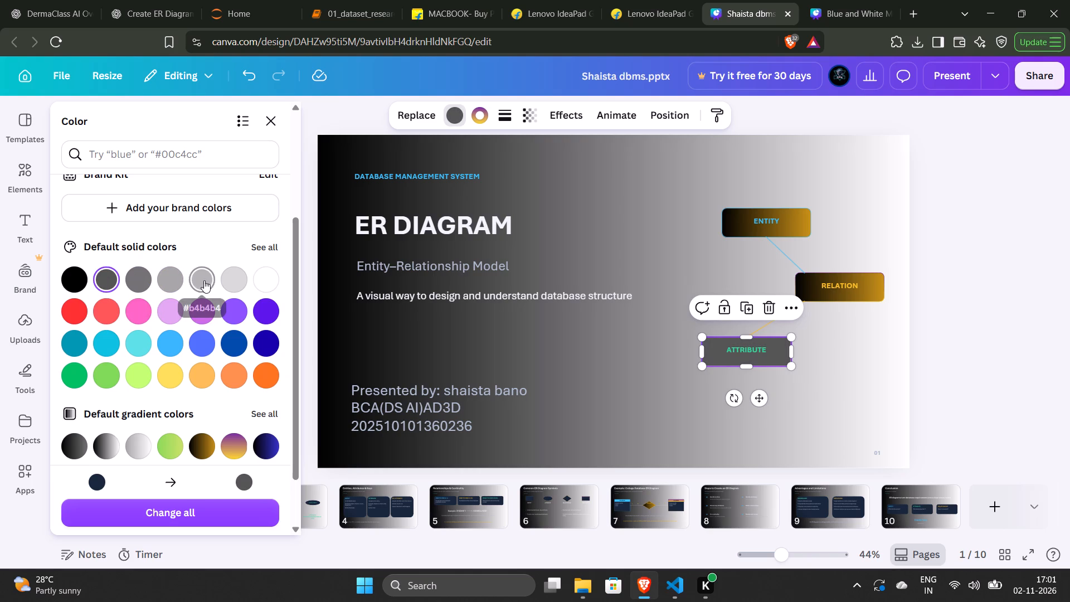
Fill the RELATION box with the same solid dark gray as the ATTRIBUTE box.
click(869, 292)
click(818, 298)
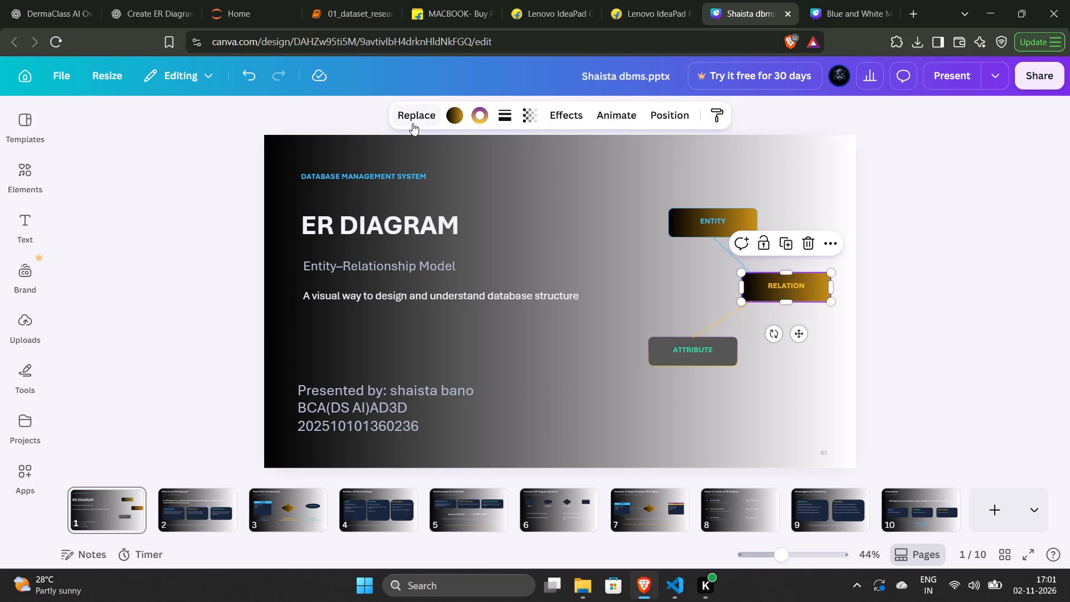
click(459, 118)
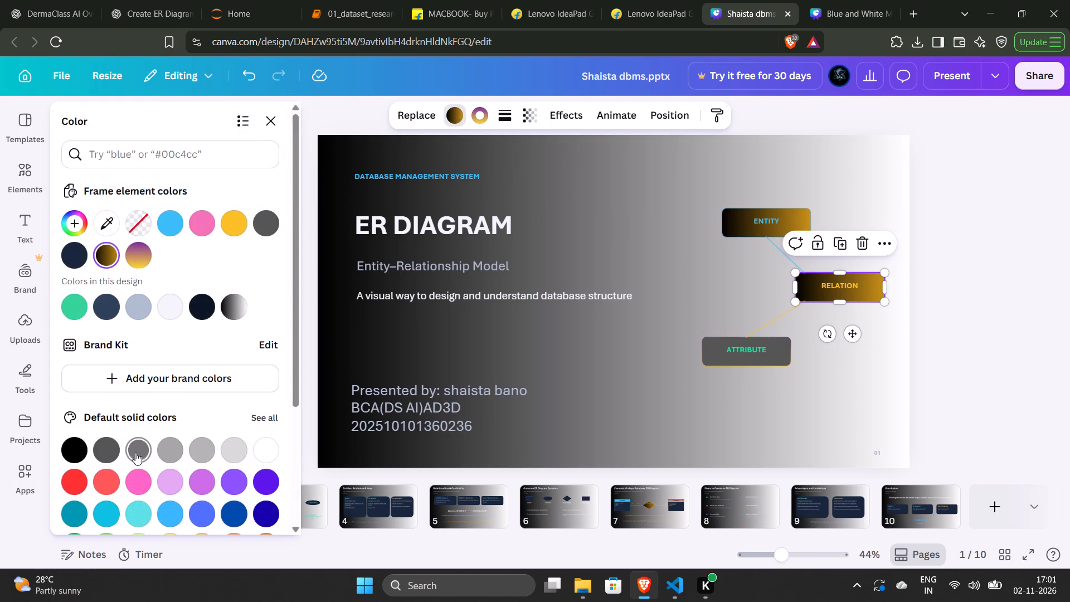
click(116, 445)
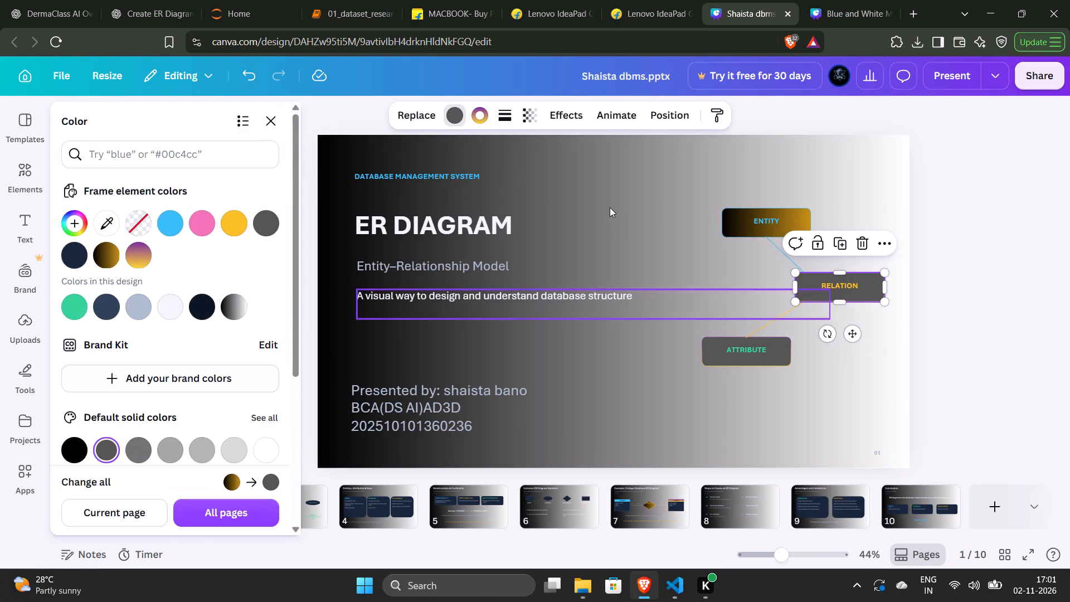
Fill the ENTITY box with the same solid dark gray as the RELATION and ATTRIBUTE boxes.
click(731, 223)
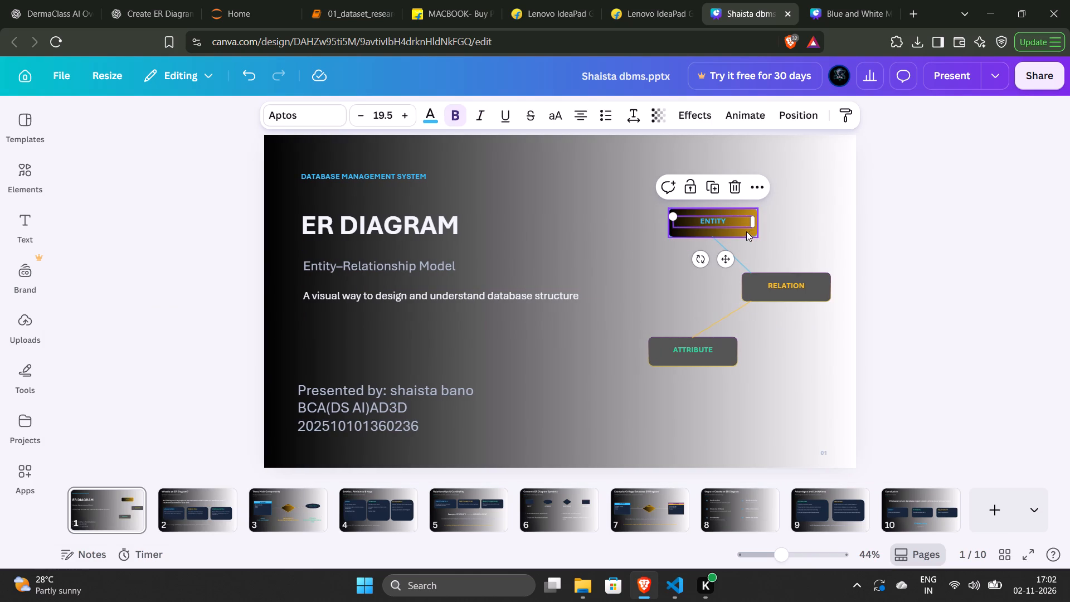
click(746, 232)
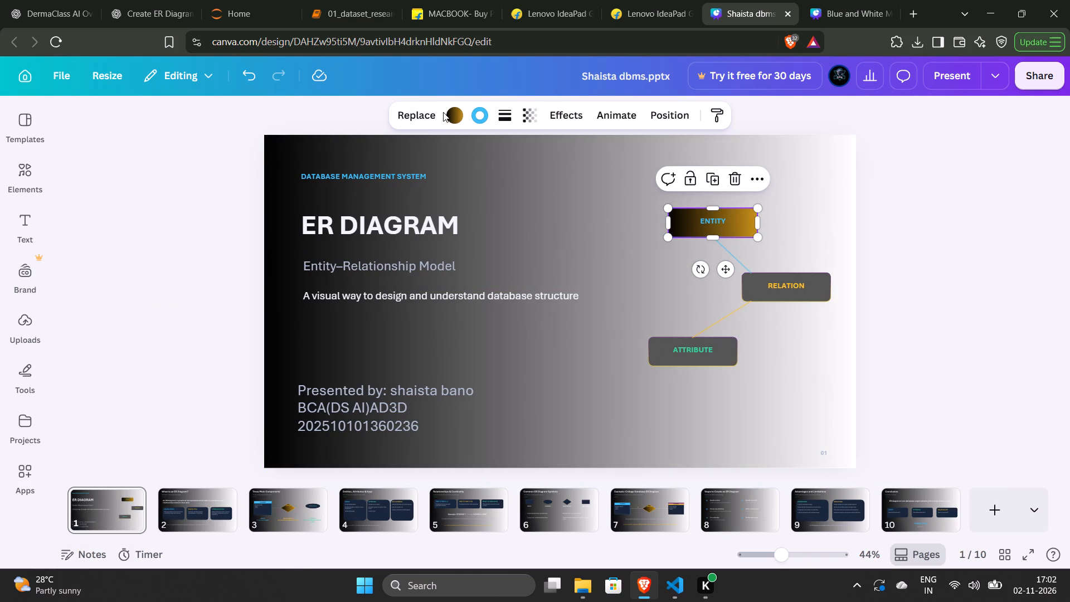
click(443, 112)
click(458, 113)
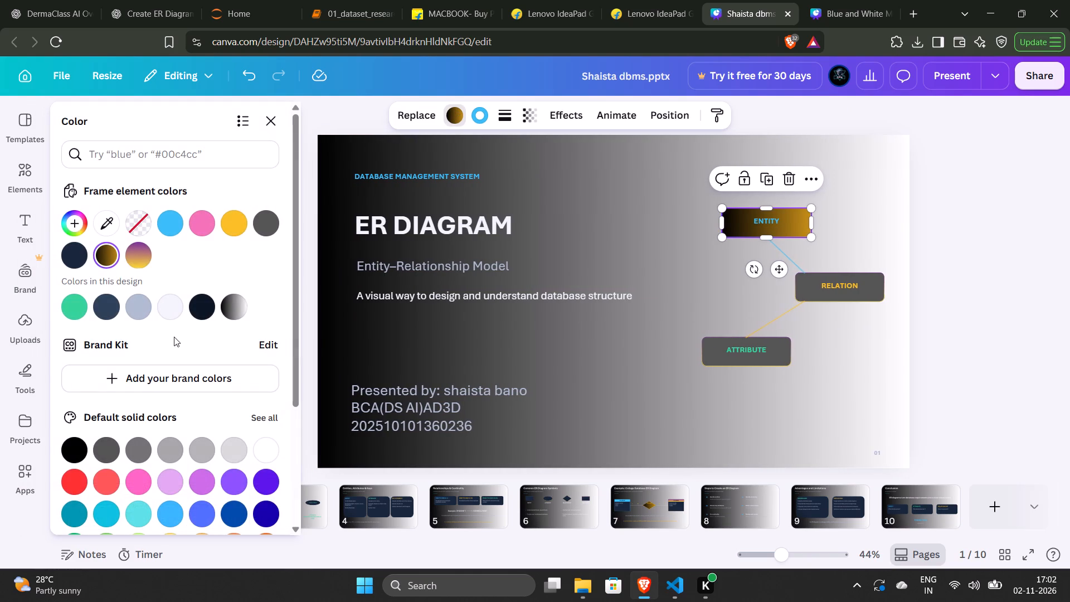
click(111, 450)
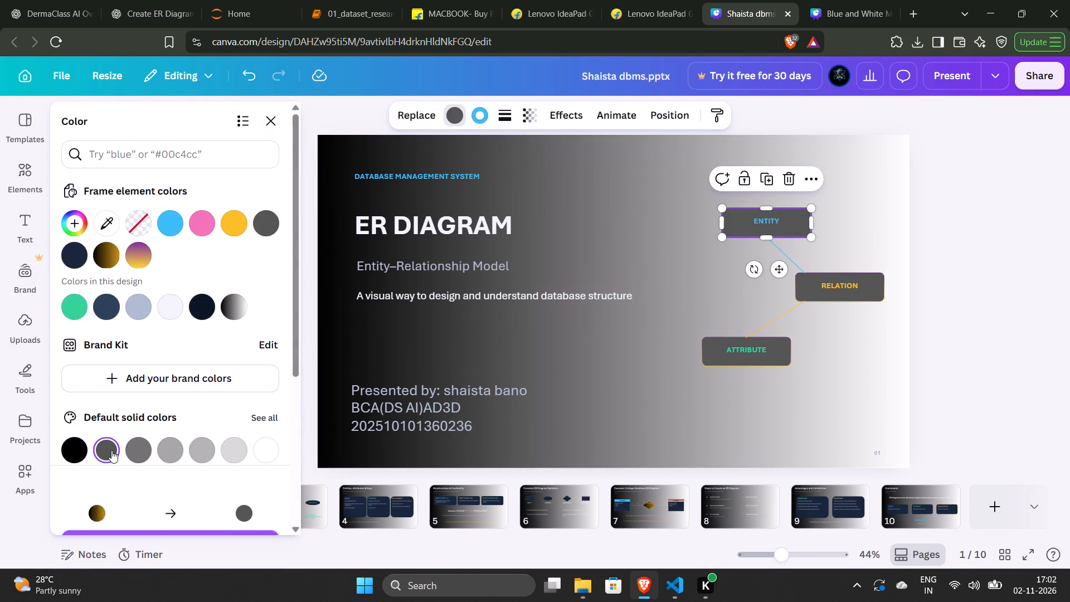
click(962, 274)
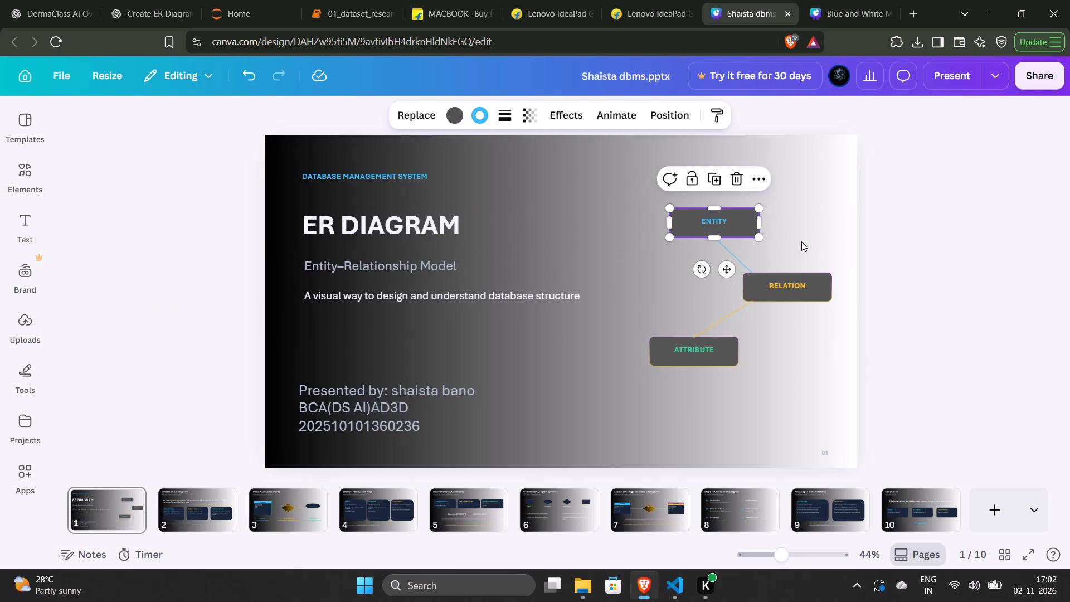
Recolor the line connecting ENTITY and RELATION dark navy and replace its blue with that navy across all pages.
click(732, 259)
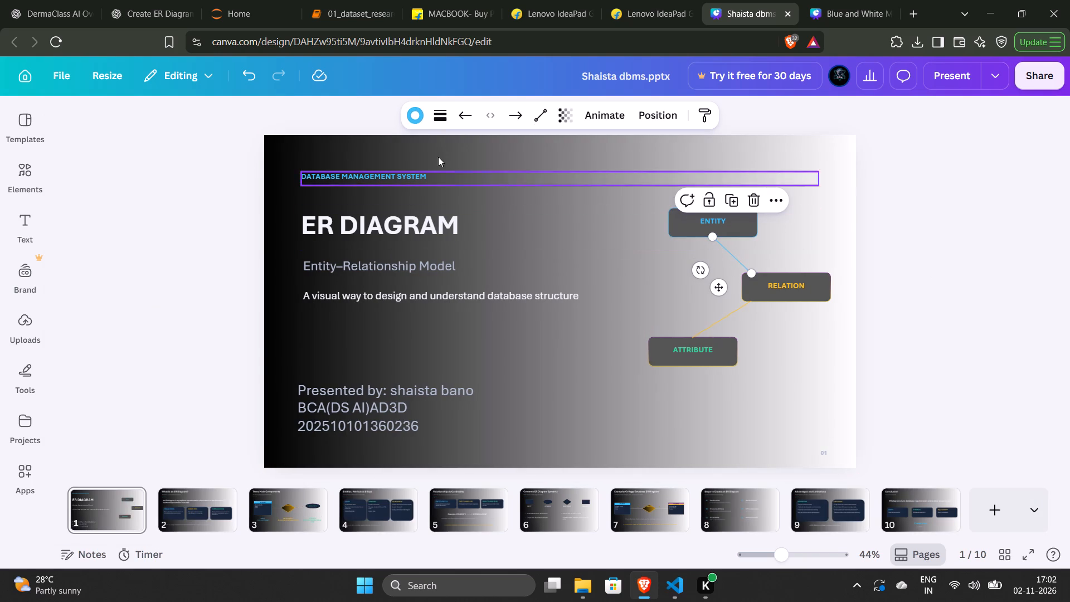
click(420, 118)
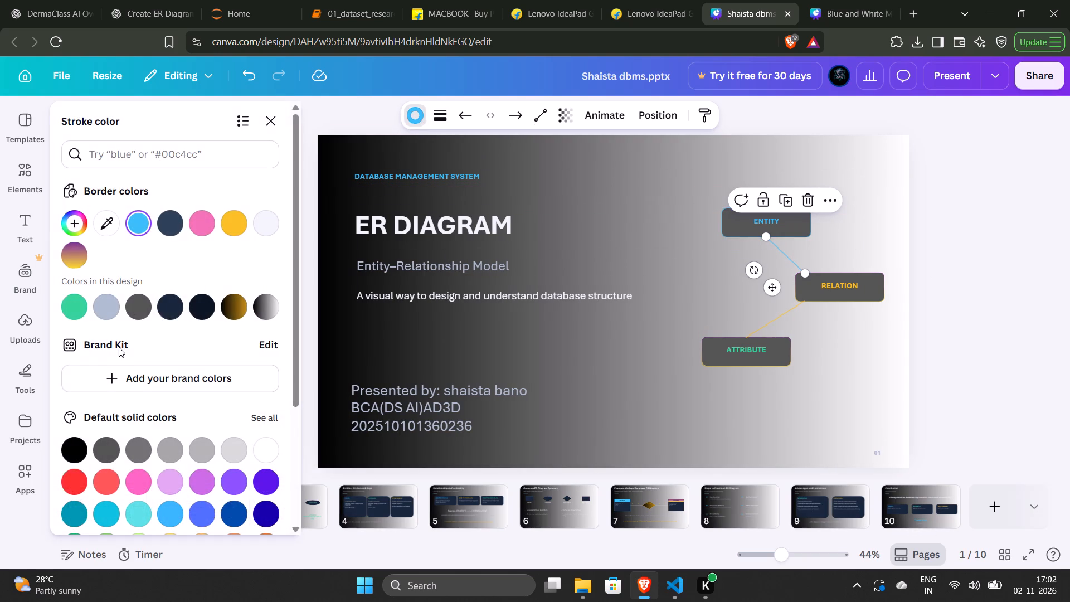
click(159, 307)
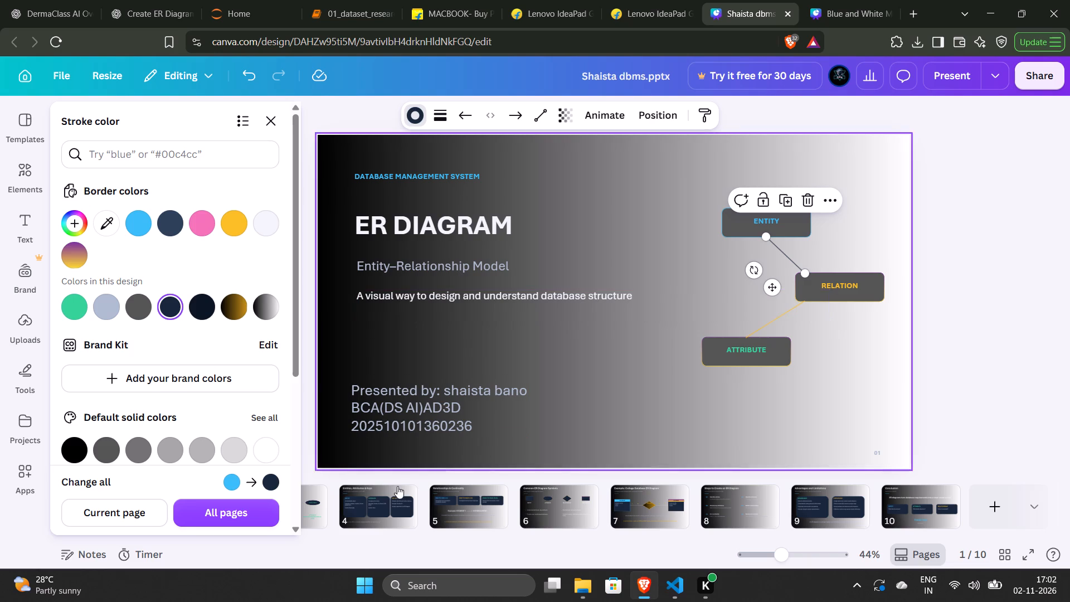
click(267, 523)
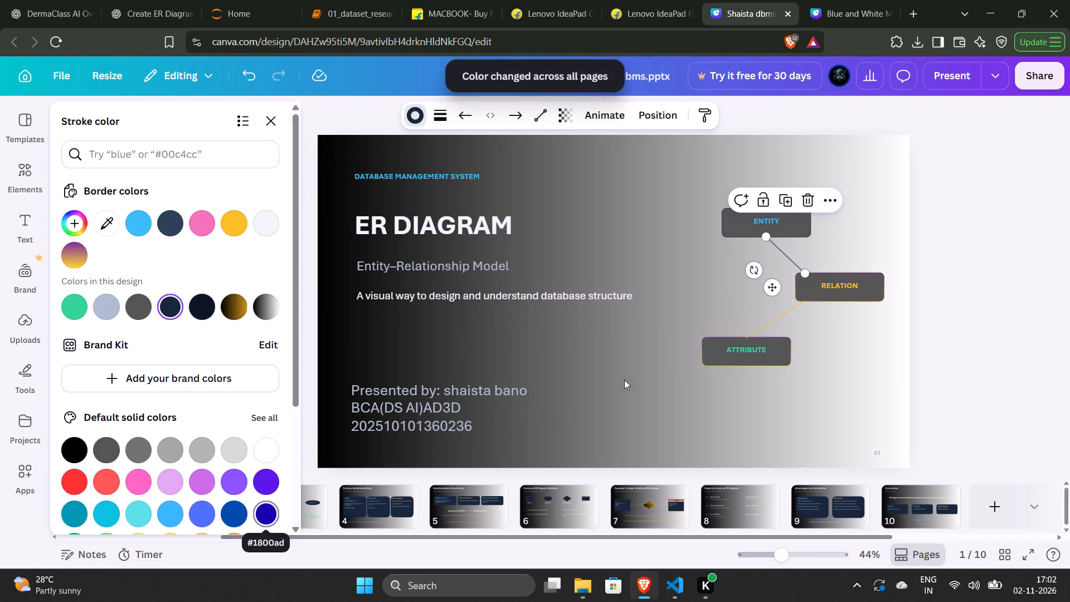
Recolor the line connecting RELATION and ATTRIBUTE black after trying dark gray.
click(754, 326)
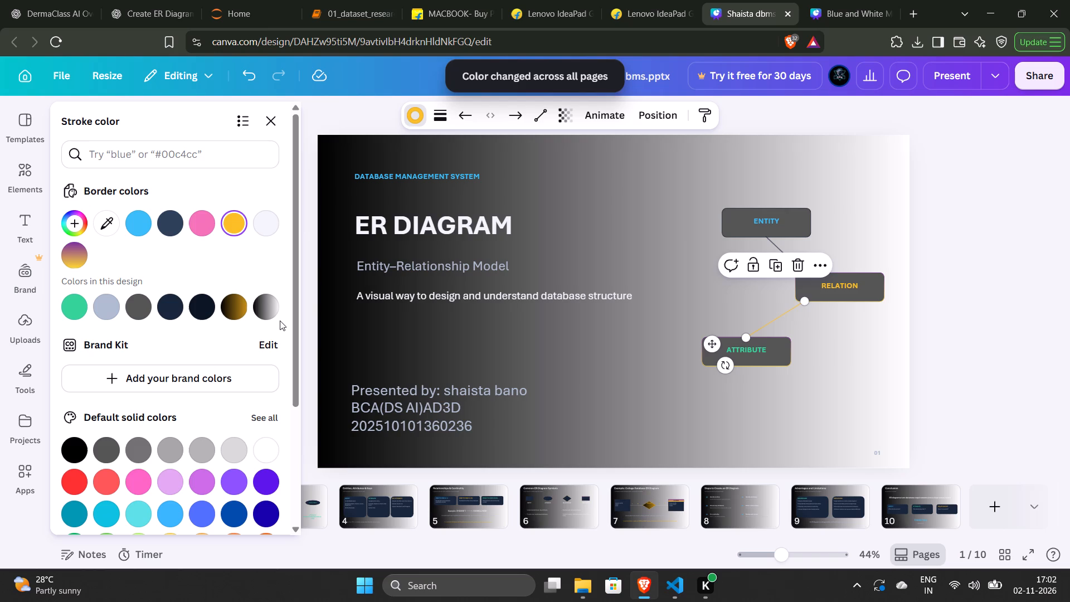
click(113, 453)
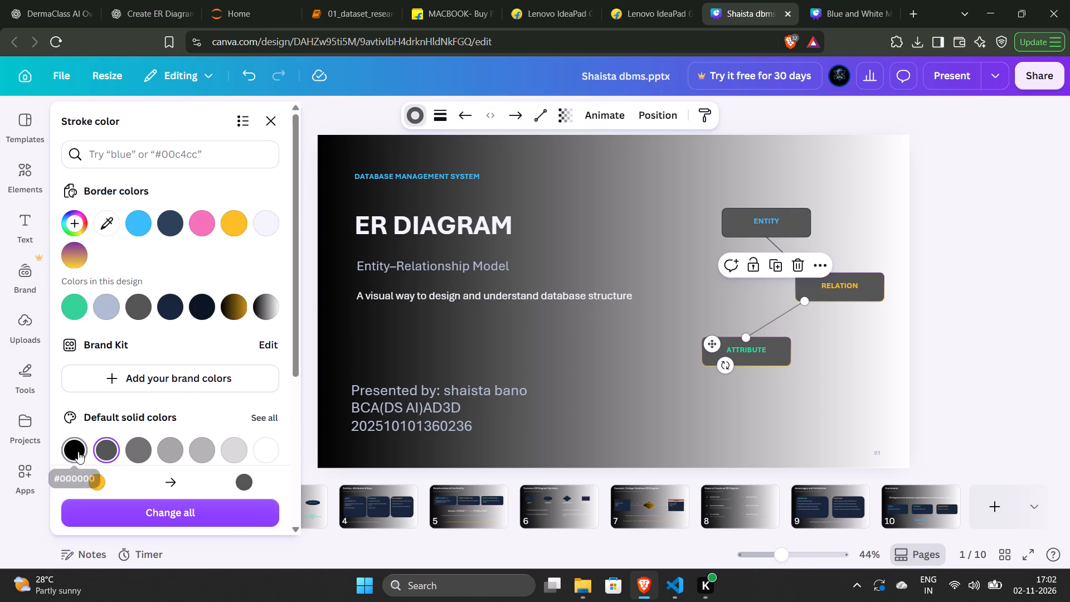
click(80, 450)
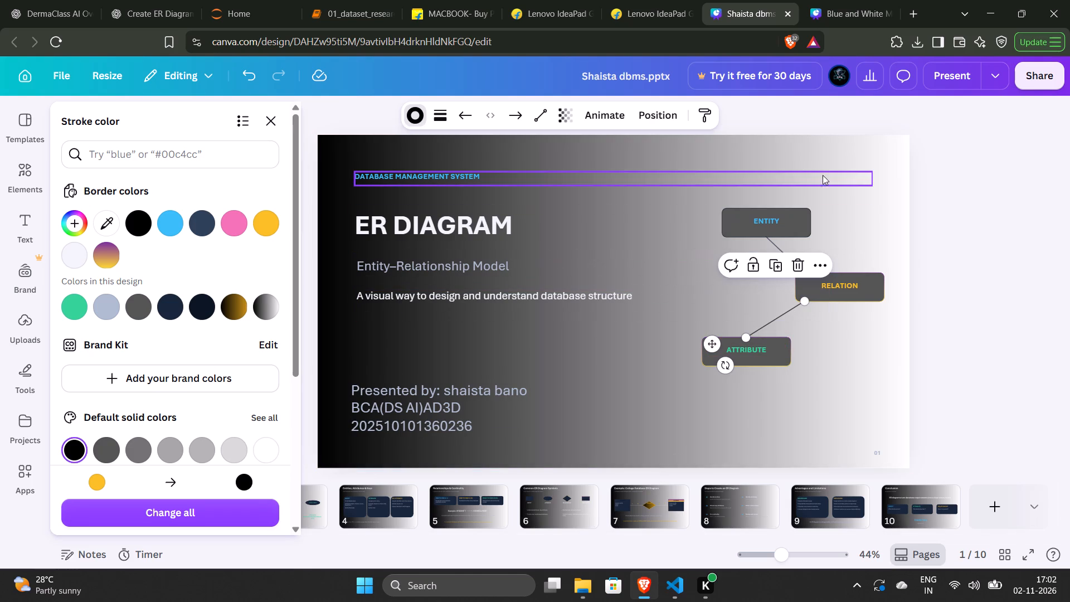
Set the RELATION label's text to the ENTITY label's bright blue and replace its yellow with that blue across all pages.
click(831, 283)
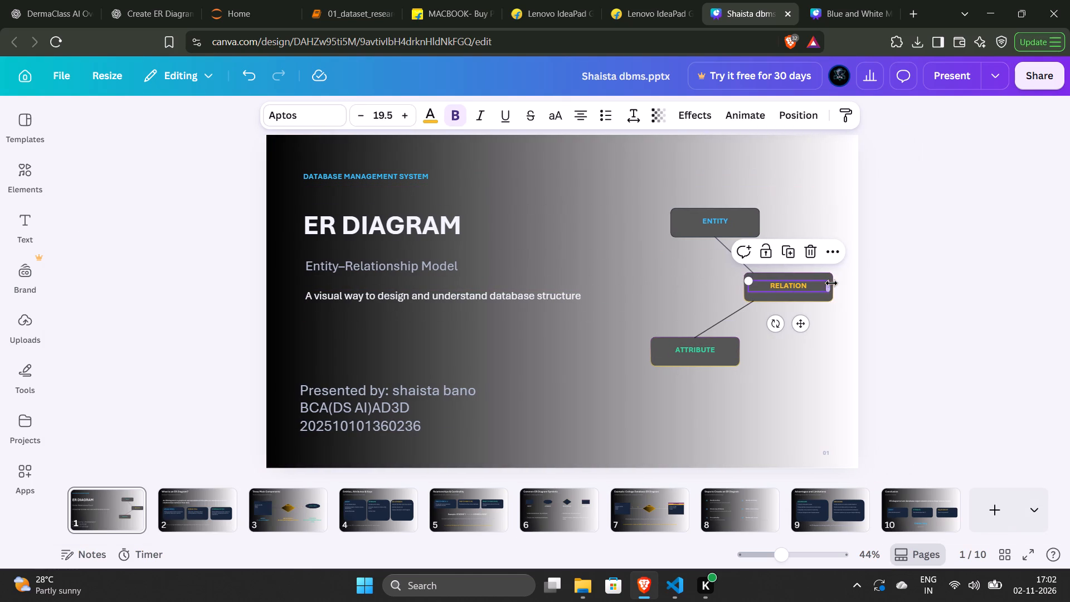
click(433, 117)
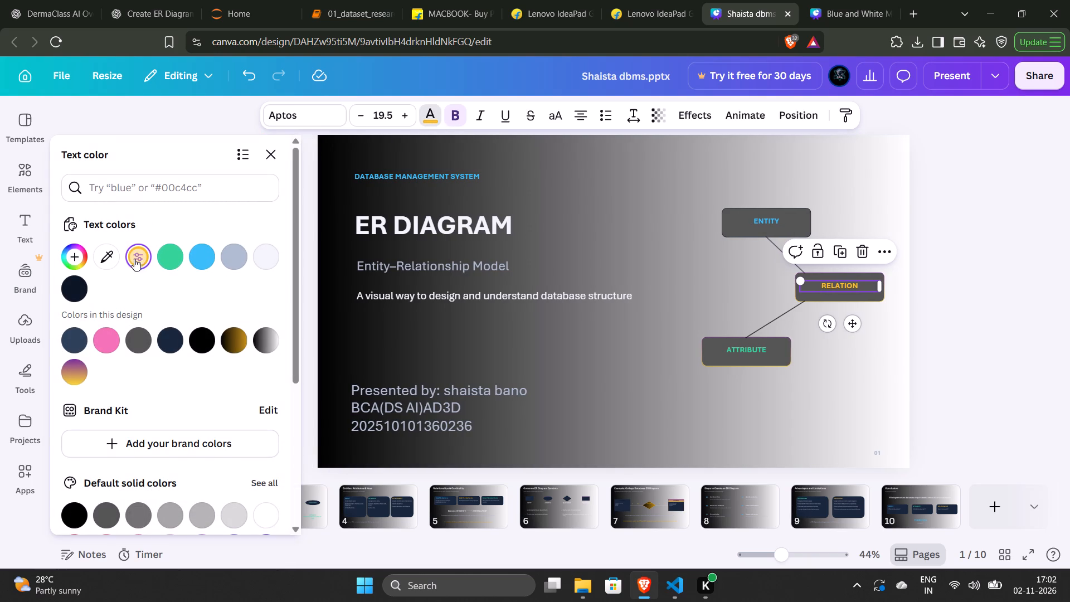
click(208, 259)
click(227, 509)
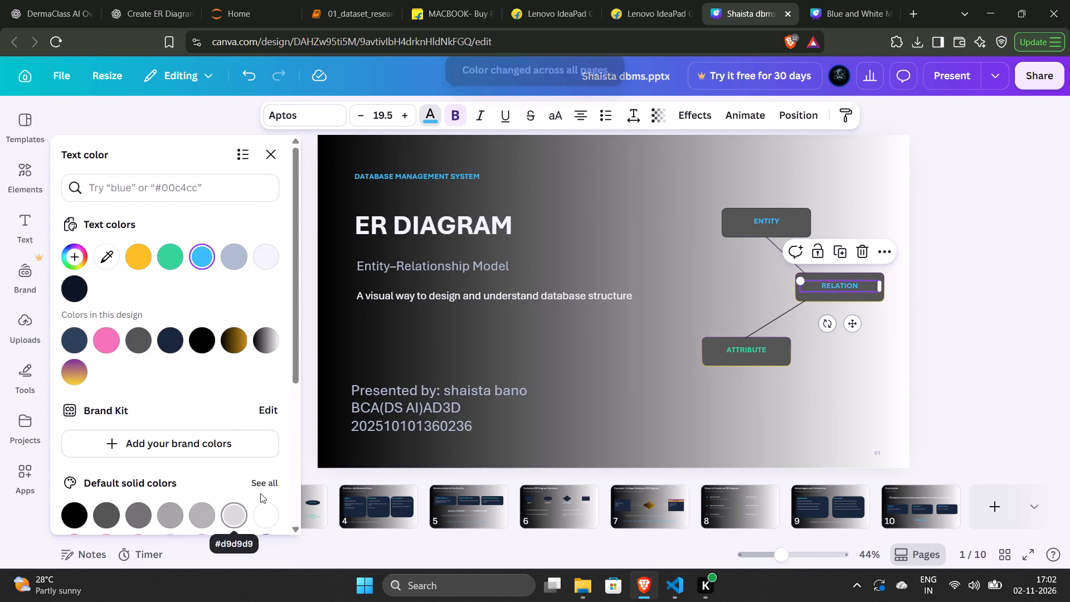
Set the ATTRIBUTE label's text to the same bright blue as the other two diagram labels.
click(736, 353)
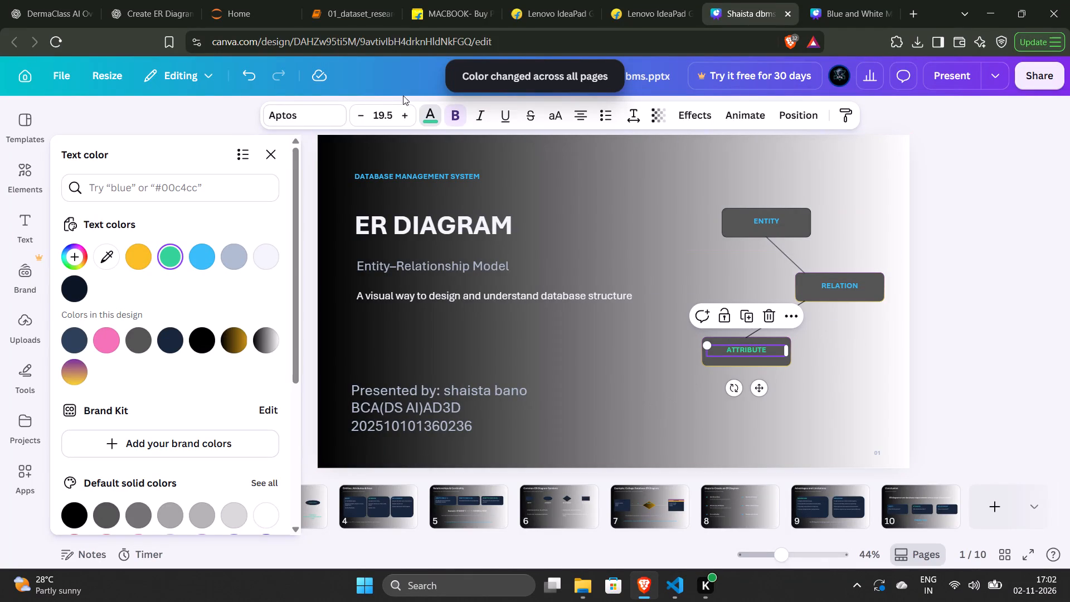
click(423, 116)
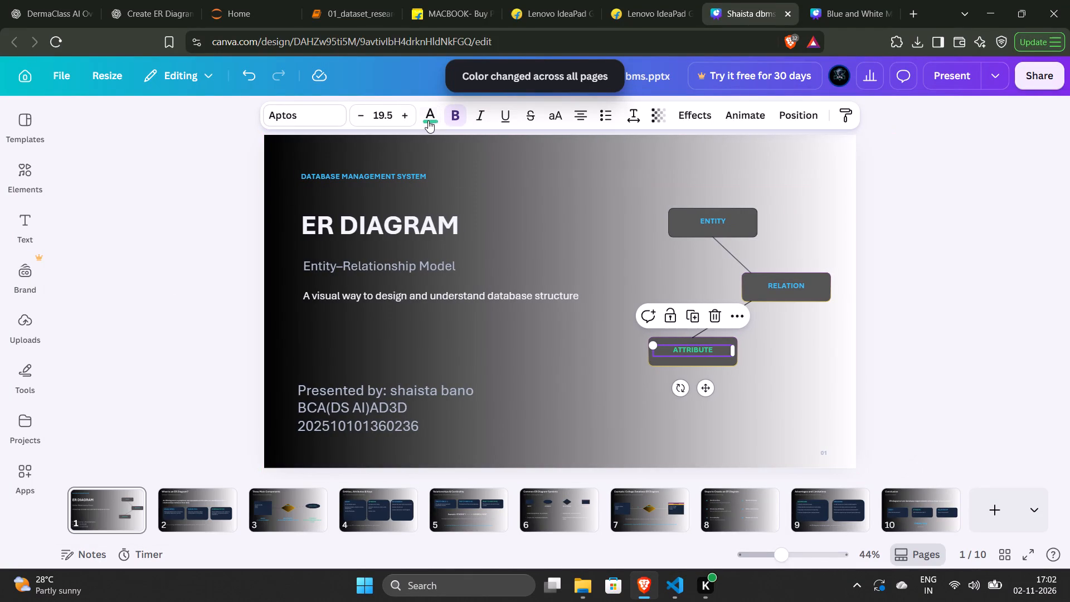
click(429, 120)
click(169, 259)
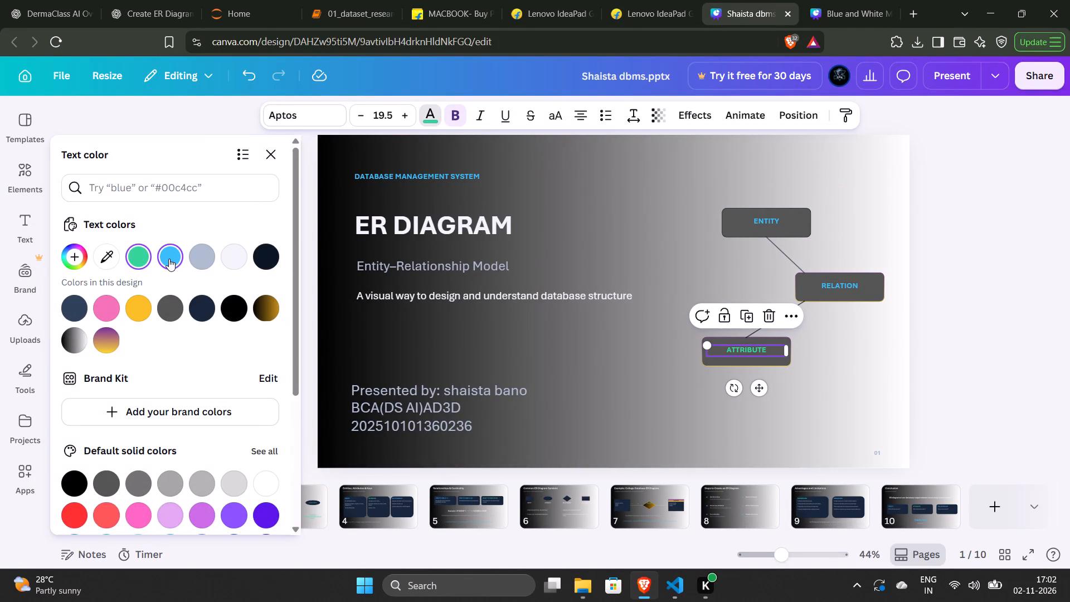
click(946, 265)
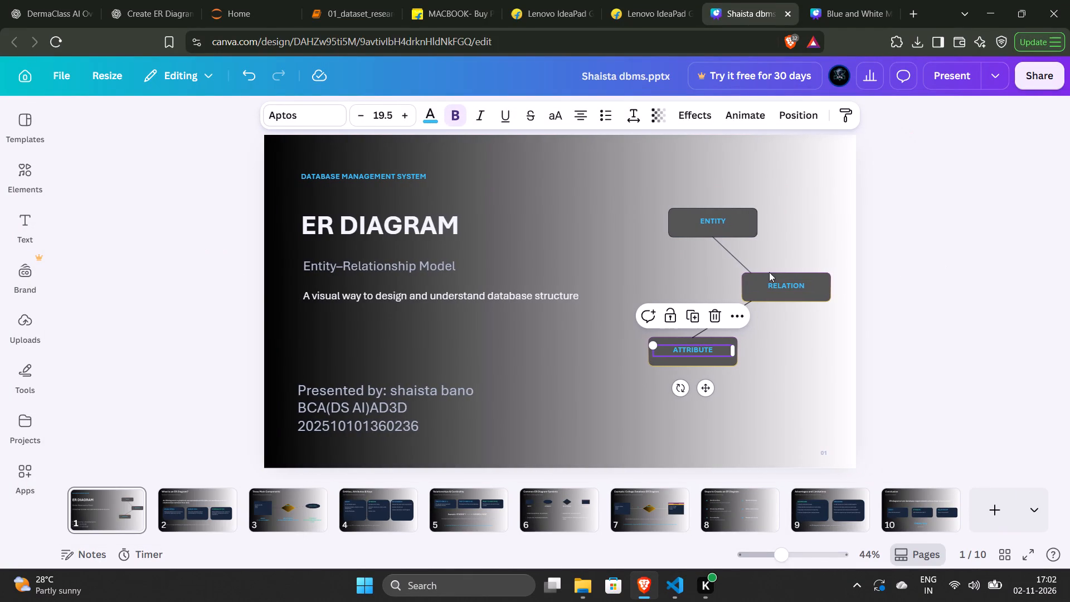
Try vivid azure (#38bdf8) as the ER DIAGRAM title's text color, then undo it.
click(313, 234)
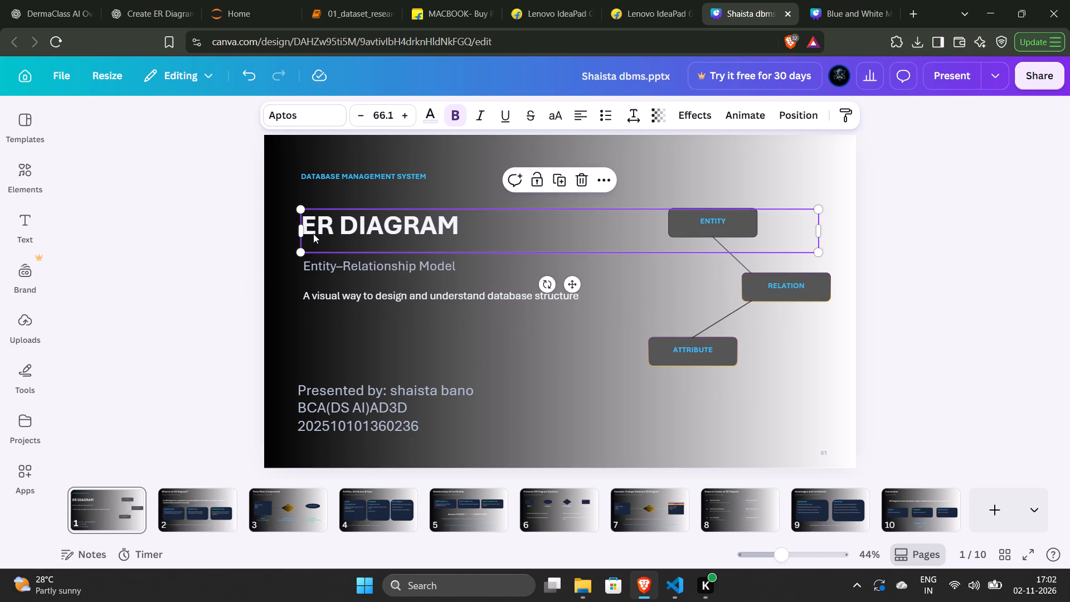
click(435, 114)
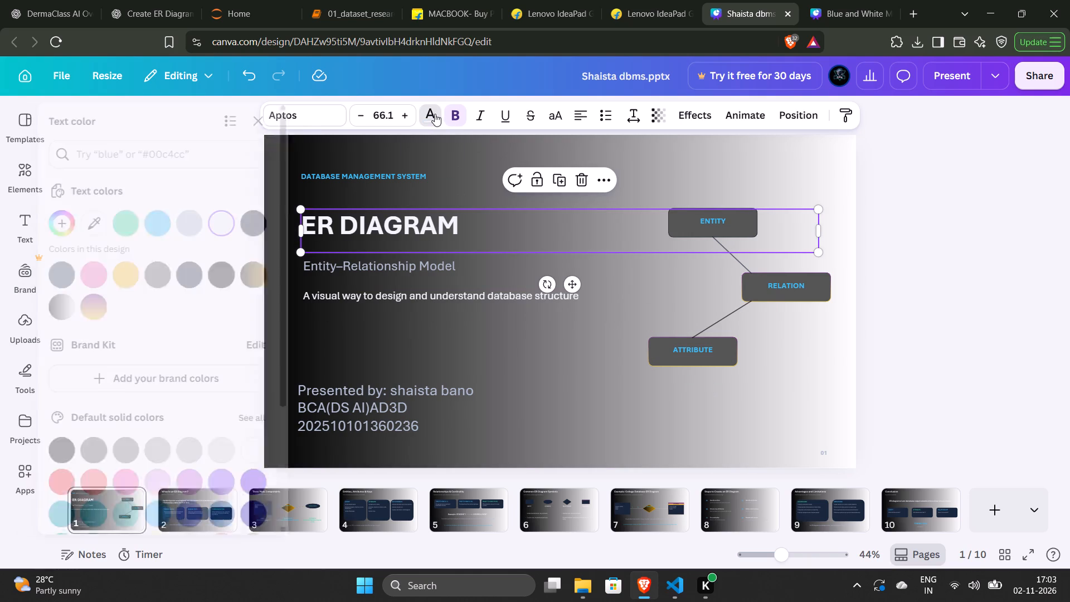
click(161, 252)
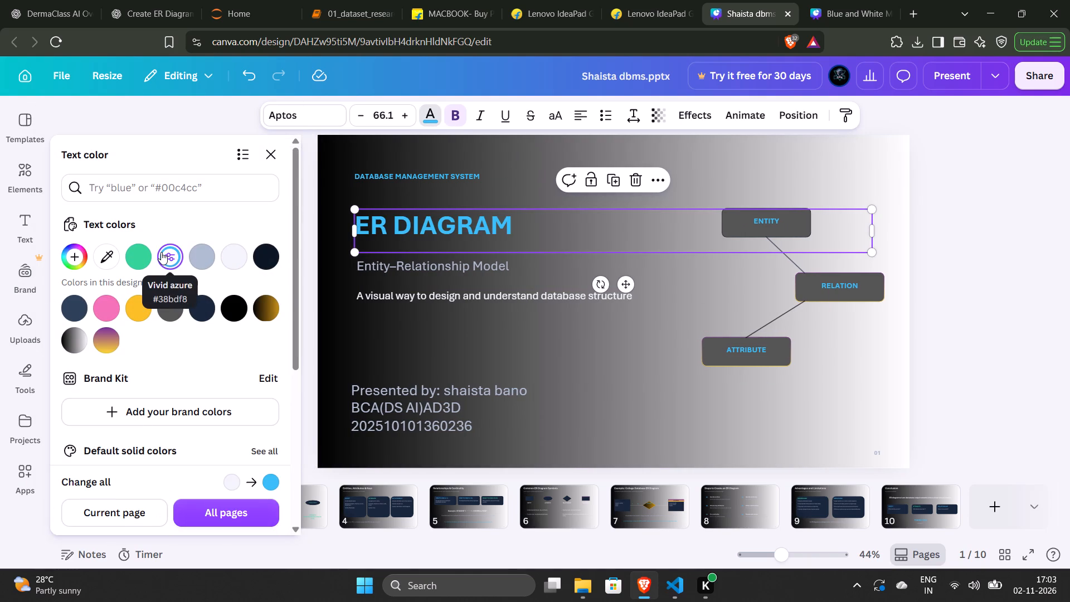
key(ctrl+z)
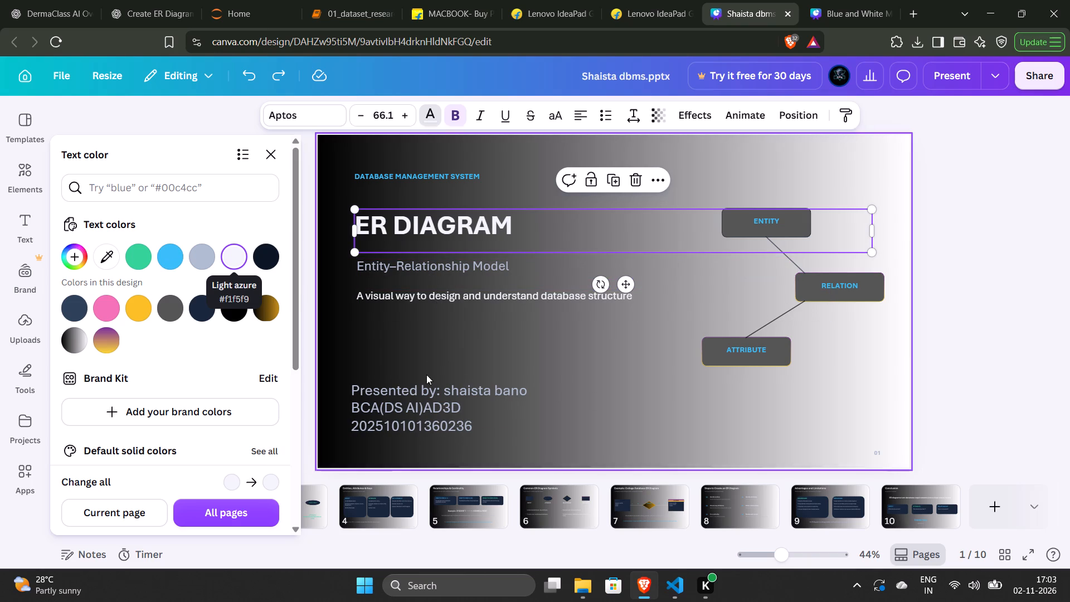
Set the presenter details text to light azure (#f1f5f9) and replace its gray blue with that color across all pages.
click(426, 391)
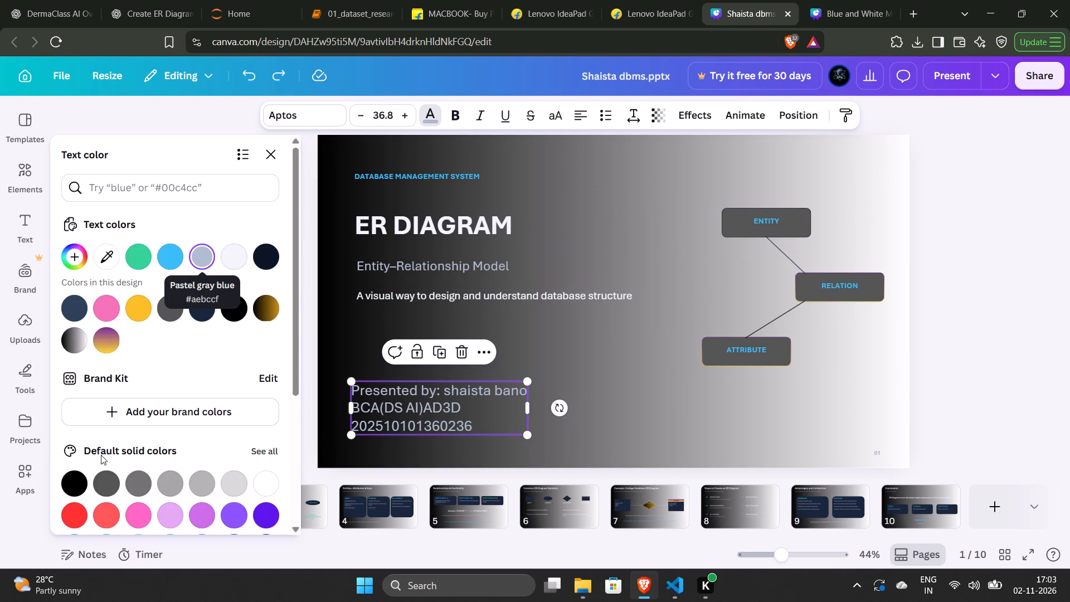
click(263, 484)
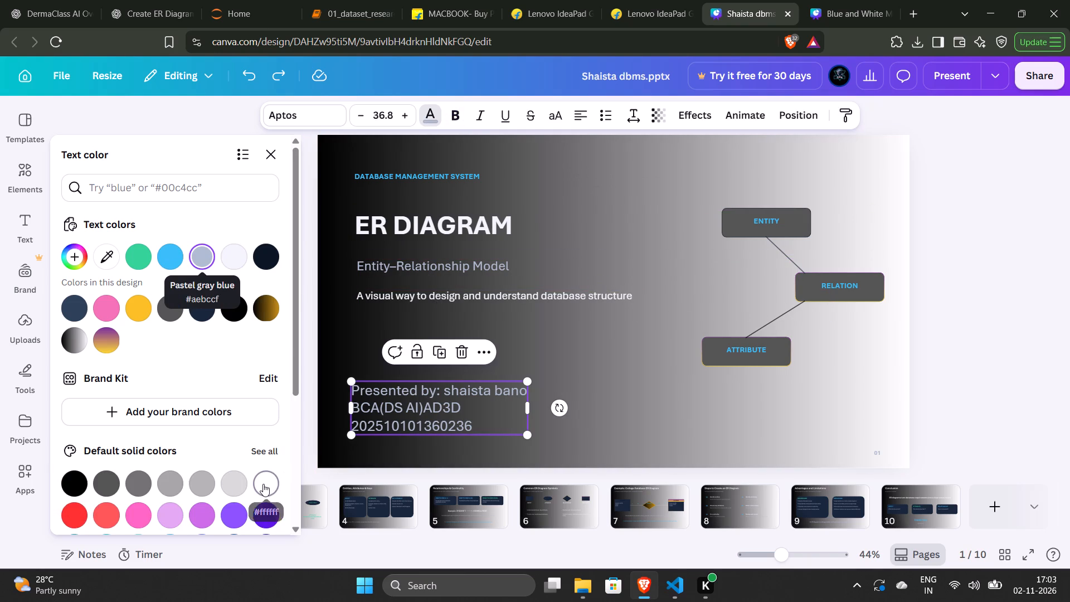
click(197, 256)
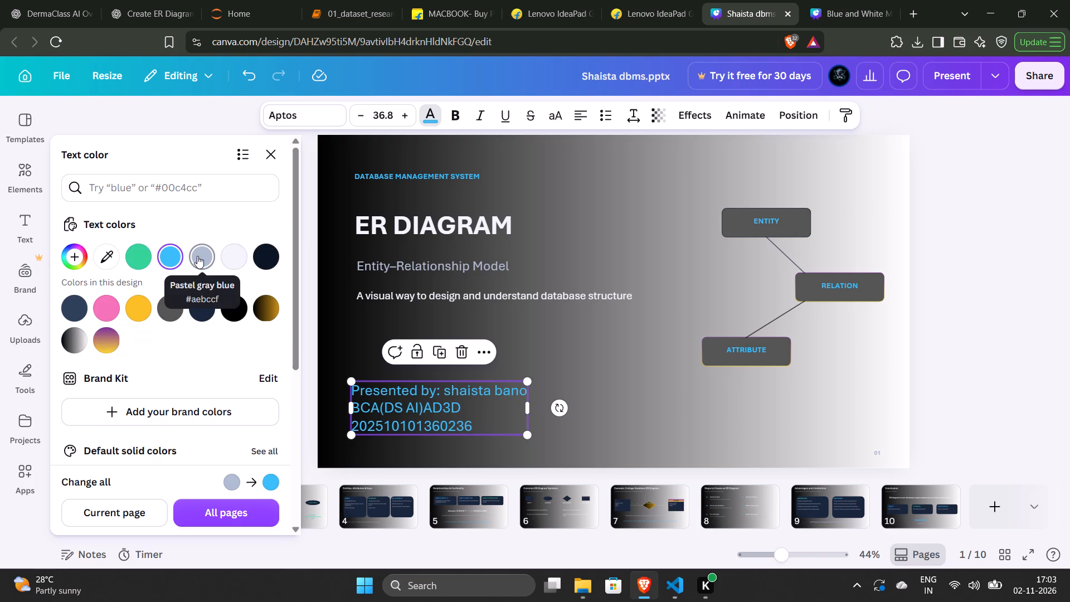
scroll(197, 256, down, 3)
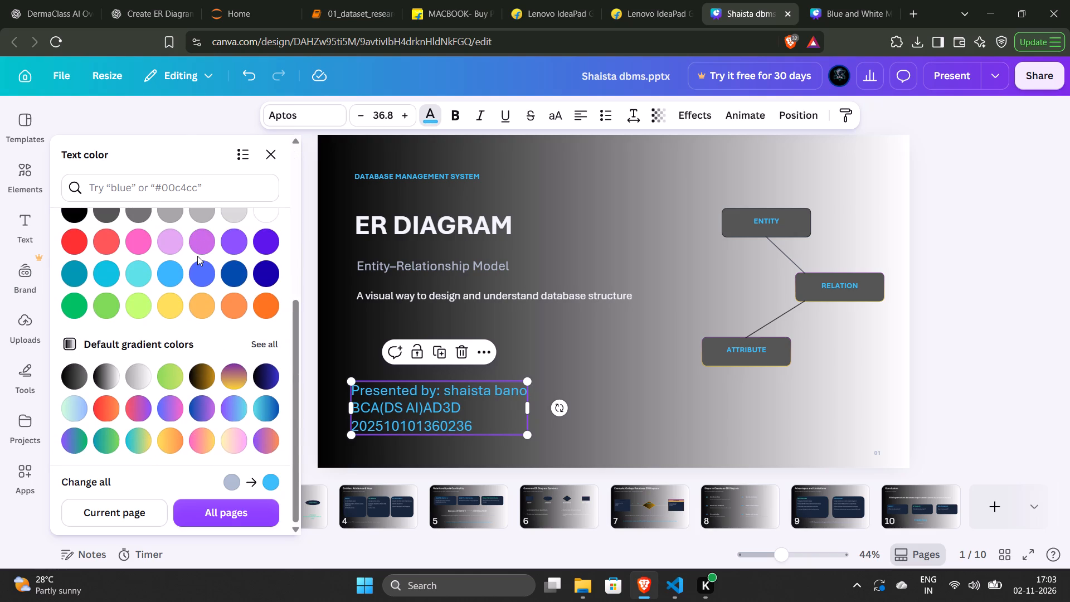
scroll(169, 363, down, 2)
scroll(220, 350, up, 3)
click(236, 253)
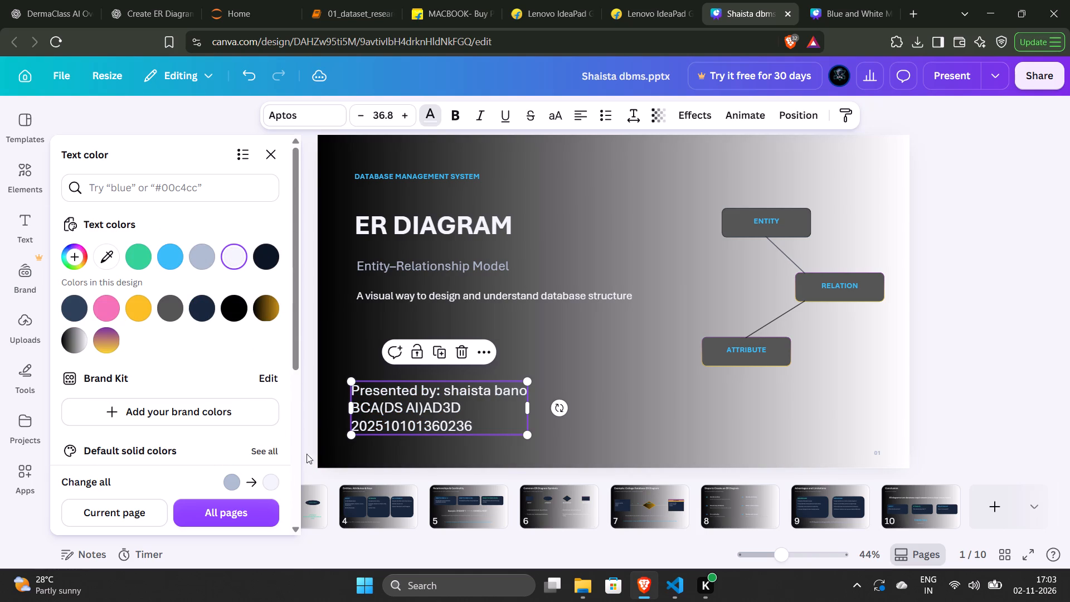
click(194, 511)
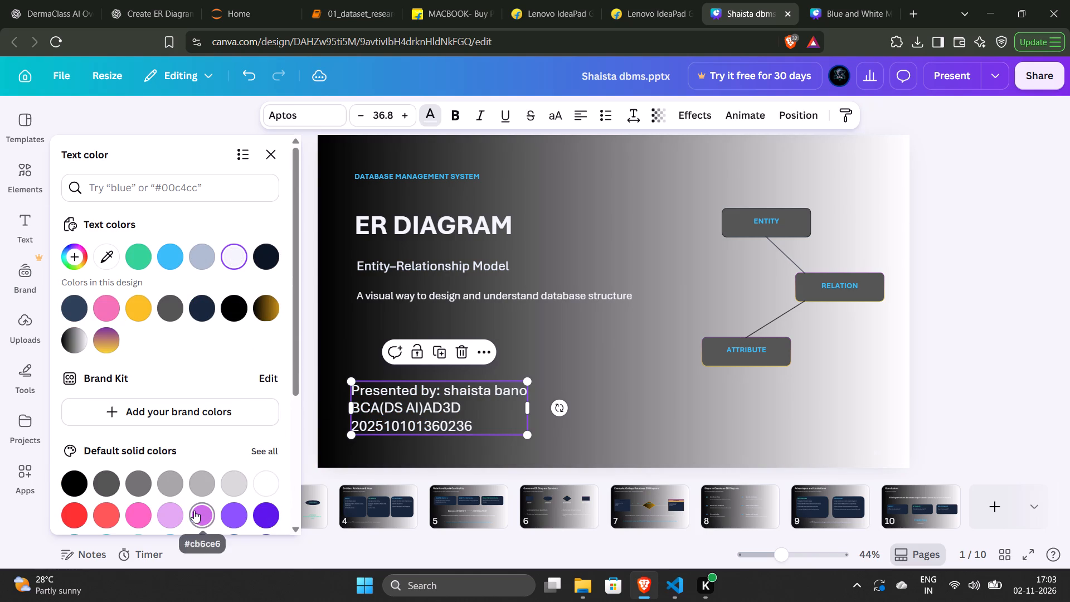
click(966, 366)
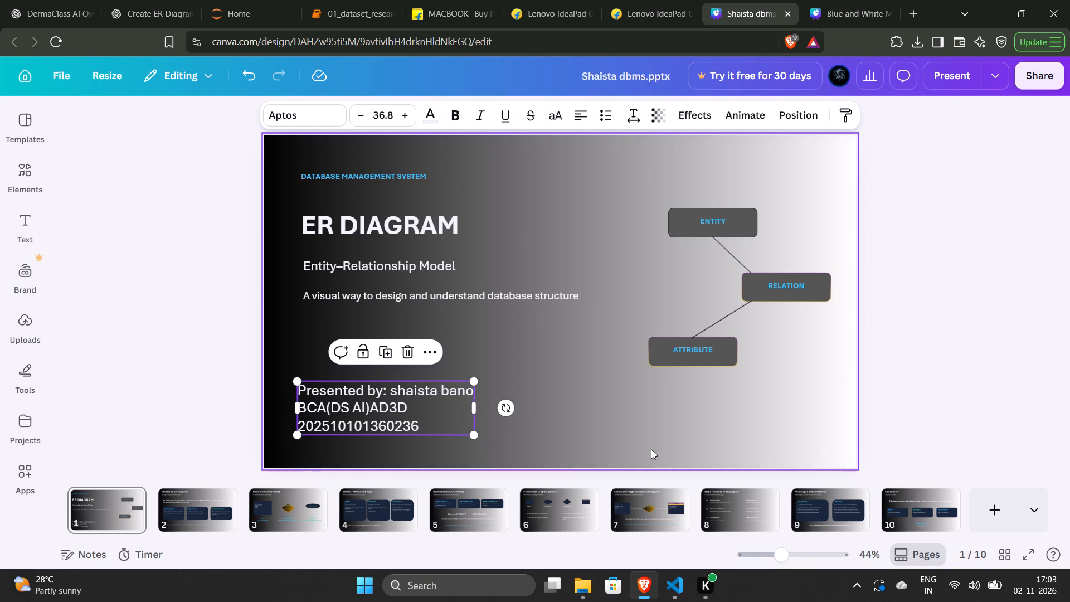
On the "What is an ER Diagram?" slide, set the COMMUNICATION heading's text to vivid azure (#38bdf8).
click(225, 504)
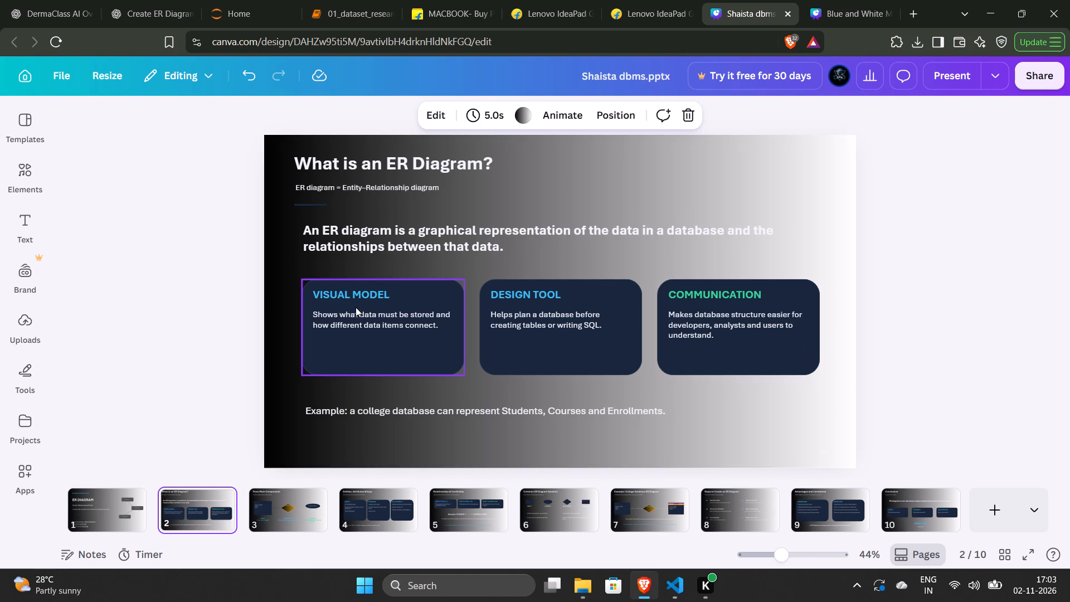
click(724, 297)
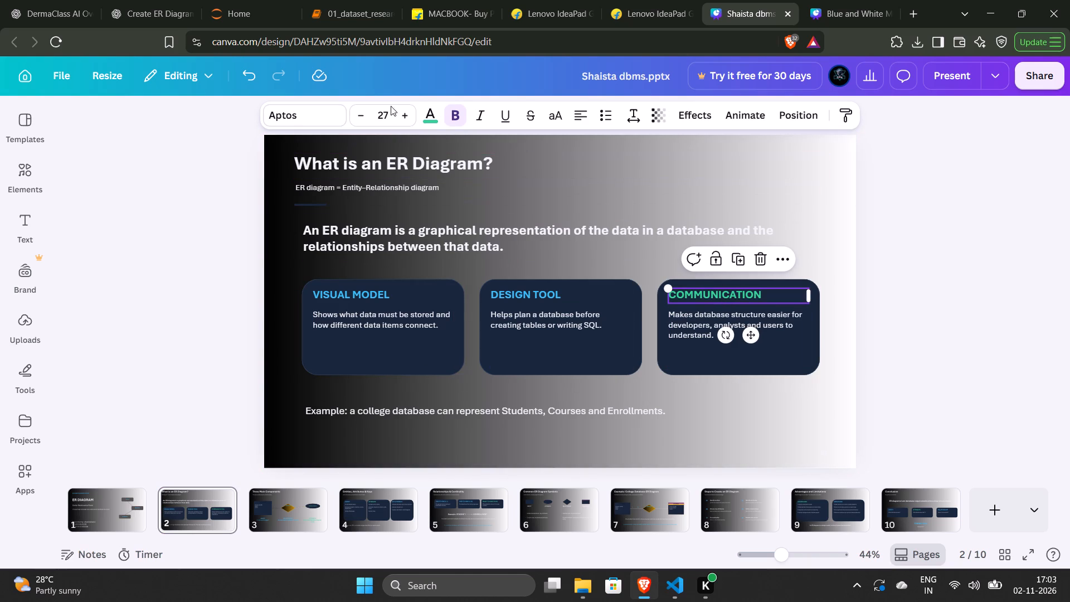
click(430, 119)
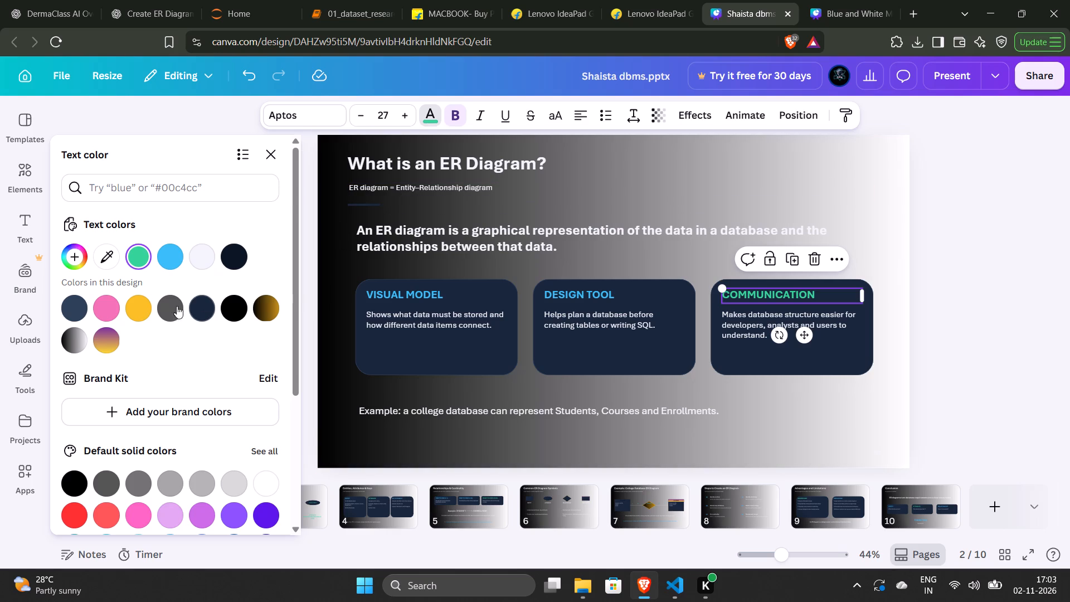
click(166, 259)
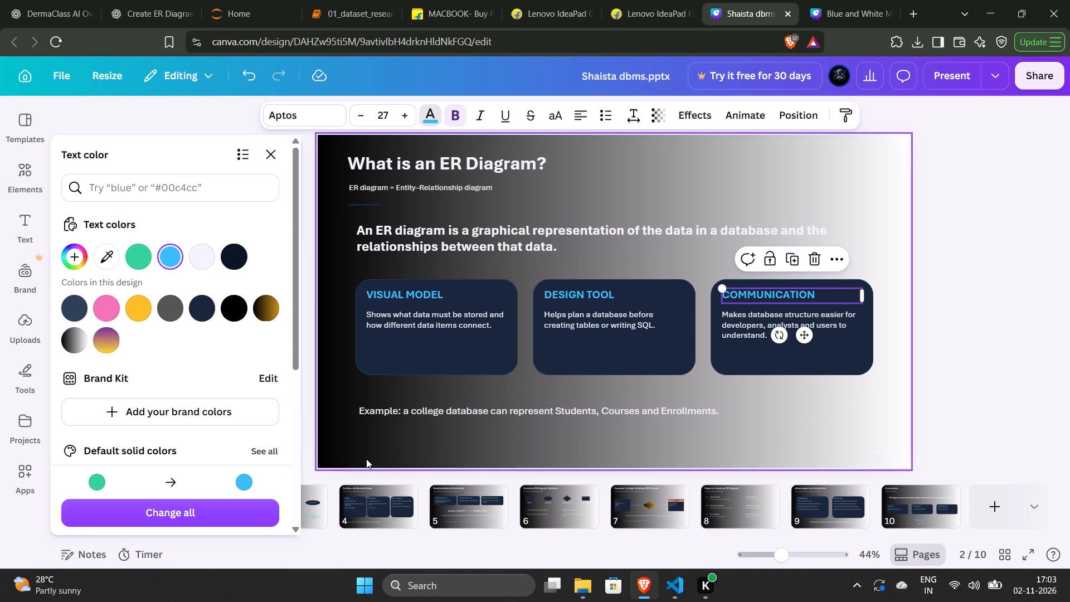
On the "Three Main Components" slide, set the ATTRIBUTE caption's text to vivid azure (#38bdf8).
click(314, 491)
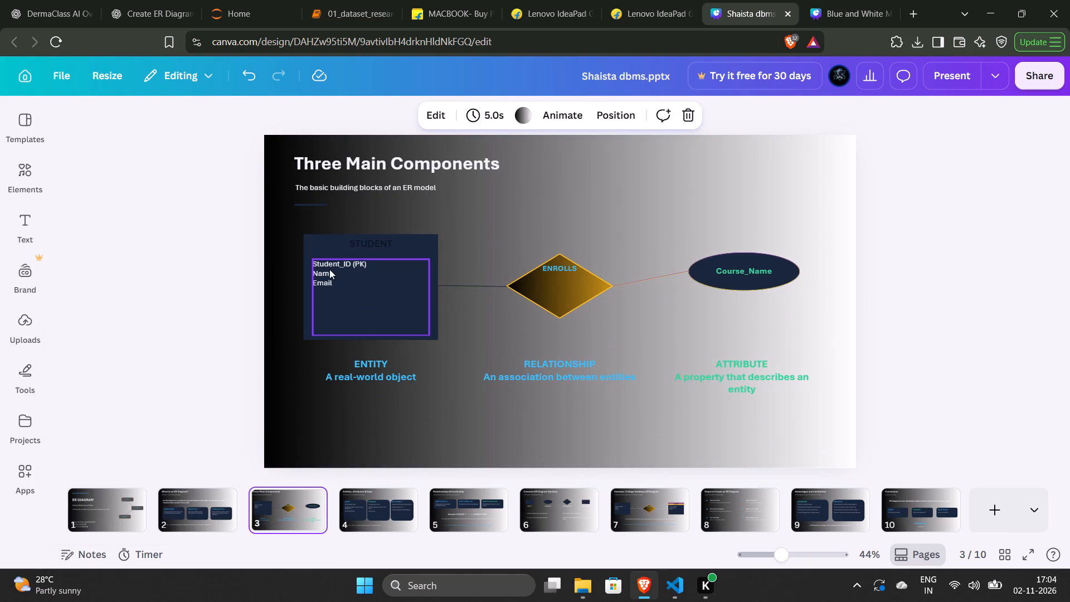
click(744, 381)
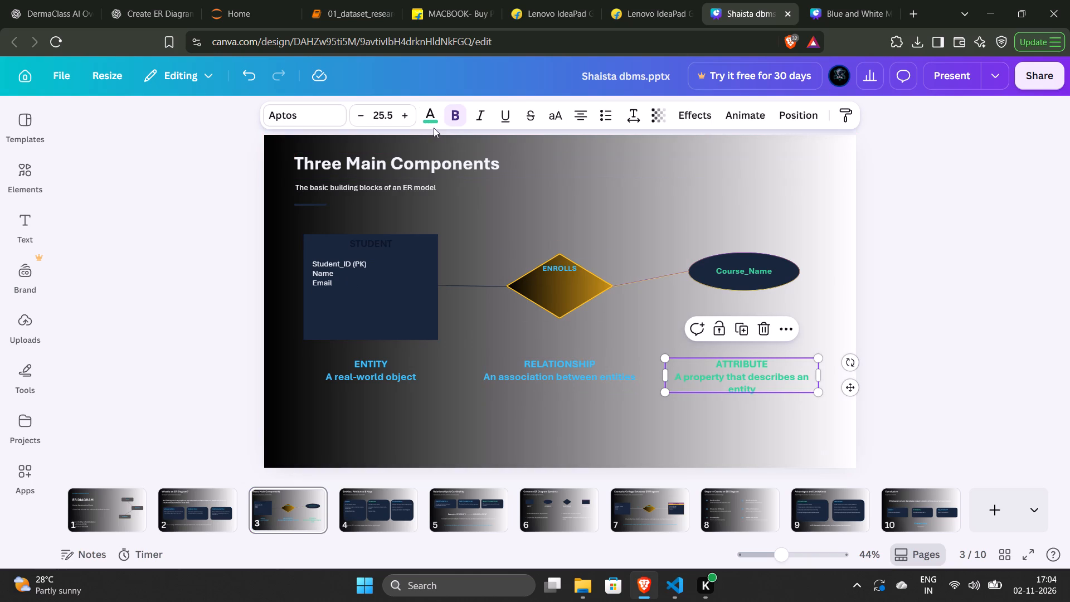
click(431, 120)
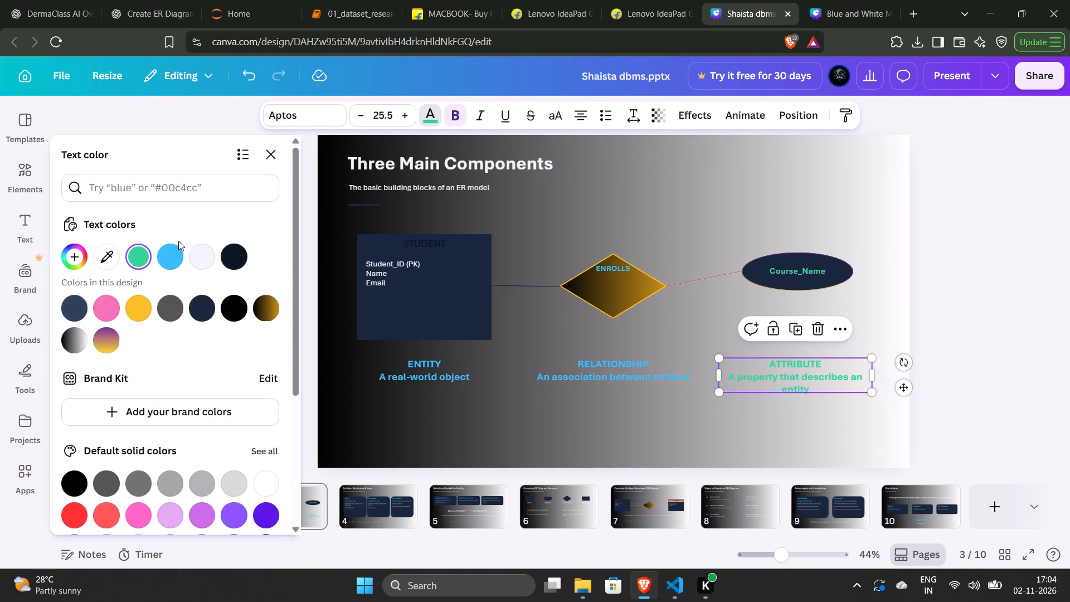
click(172, 253)
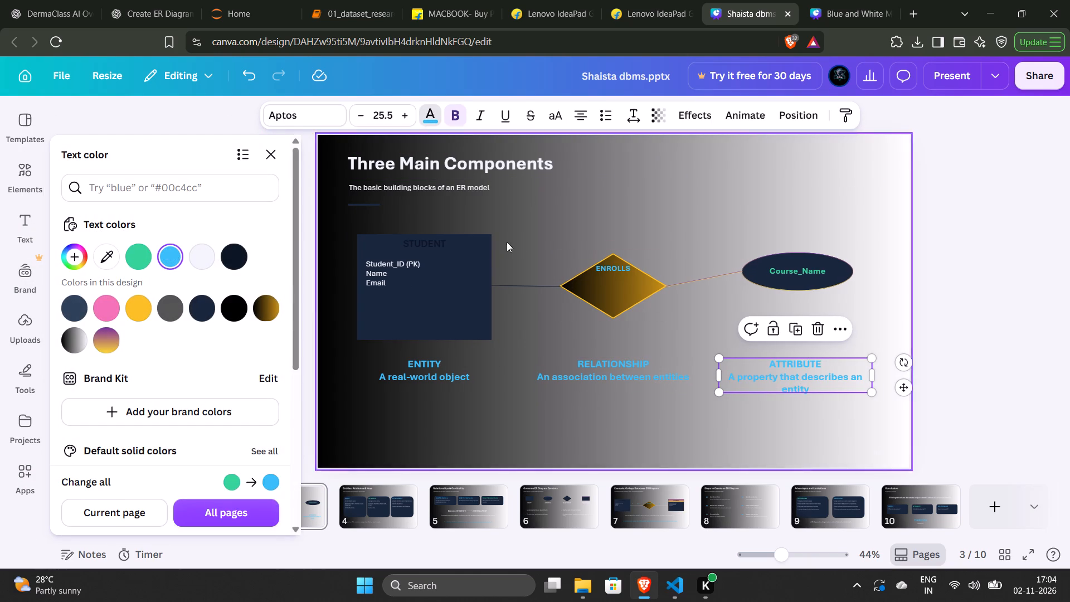
Set the attribute list text inside the STUDENT box to vivid azure (#38bdf8).
click(405, 269)
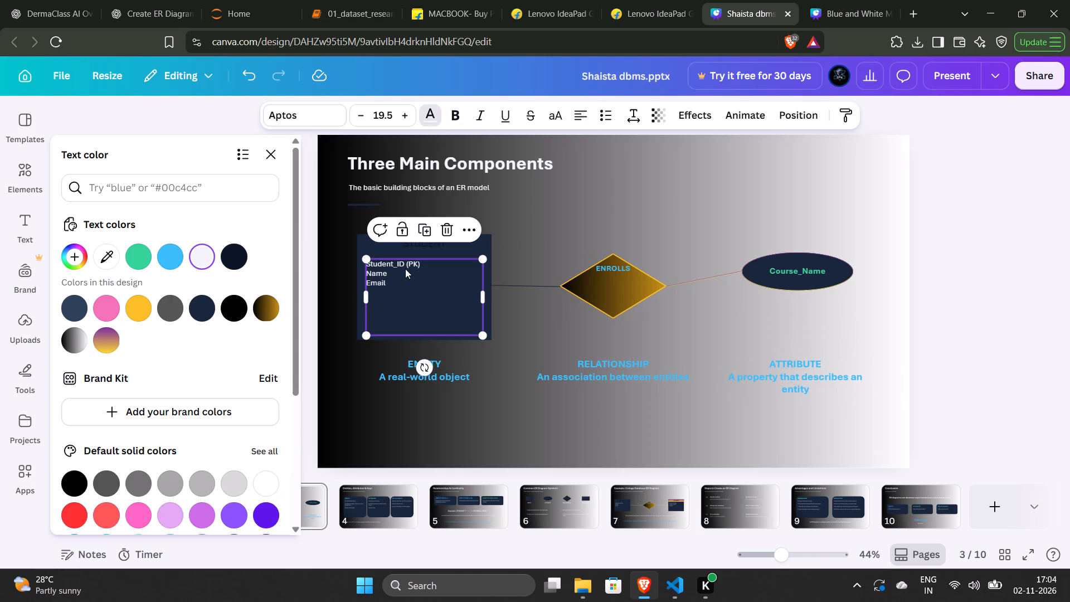
click(171, 246)
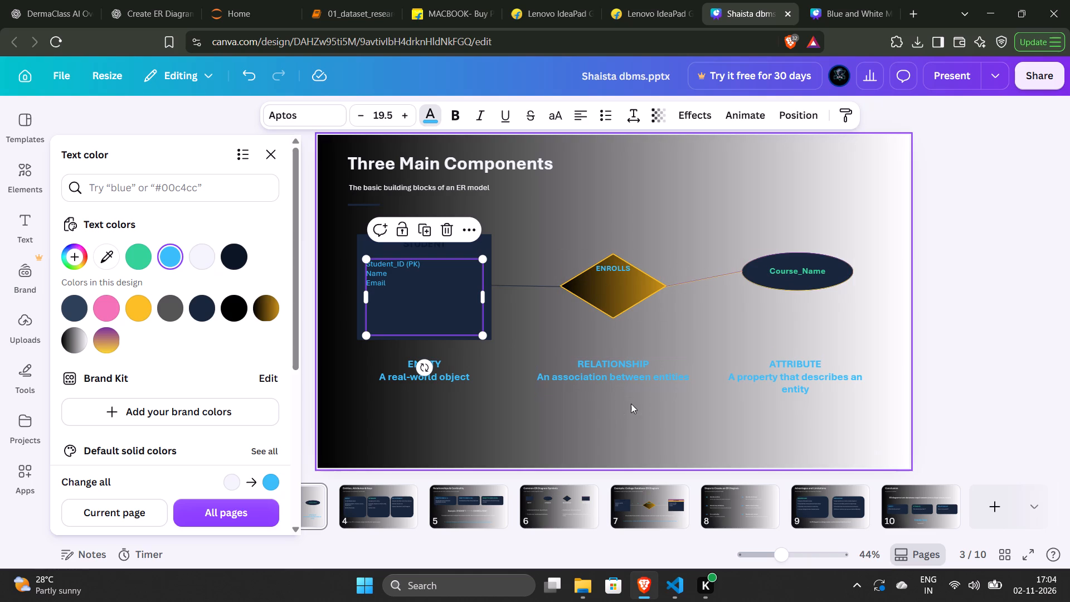
click(616, 266)
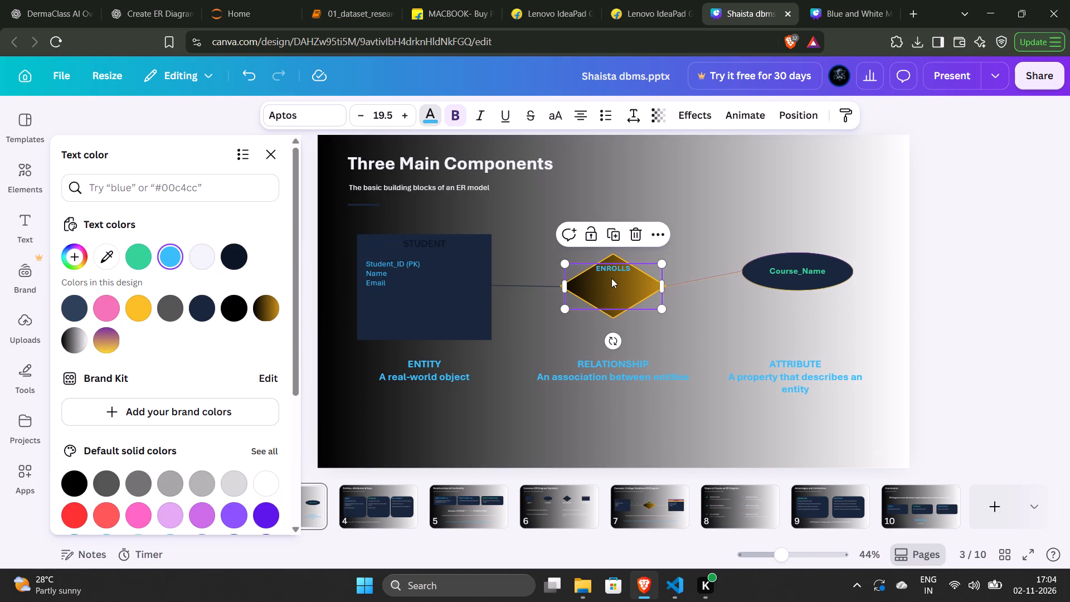
click(691, 230)
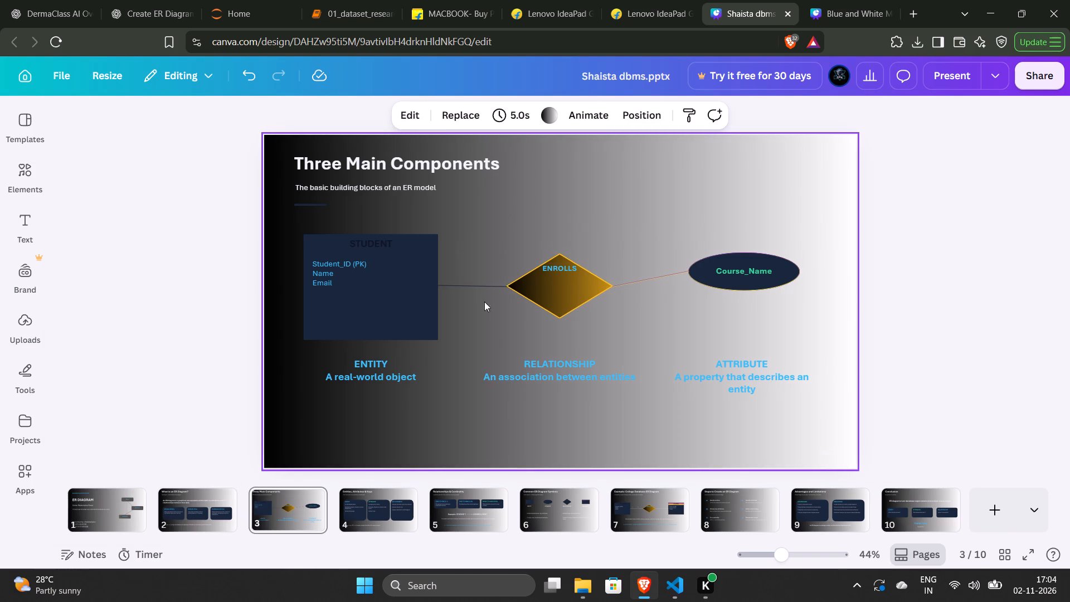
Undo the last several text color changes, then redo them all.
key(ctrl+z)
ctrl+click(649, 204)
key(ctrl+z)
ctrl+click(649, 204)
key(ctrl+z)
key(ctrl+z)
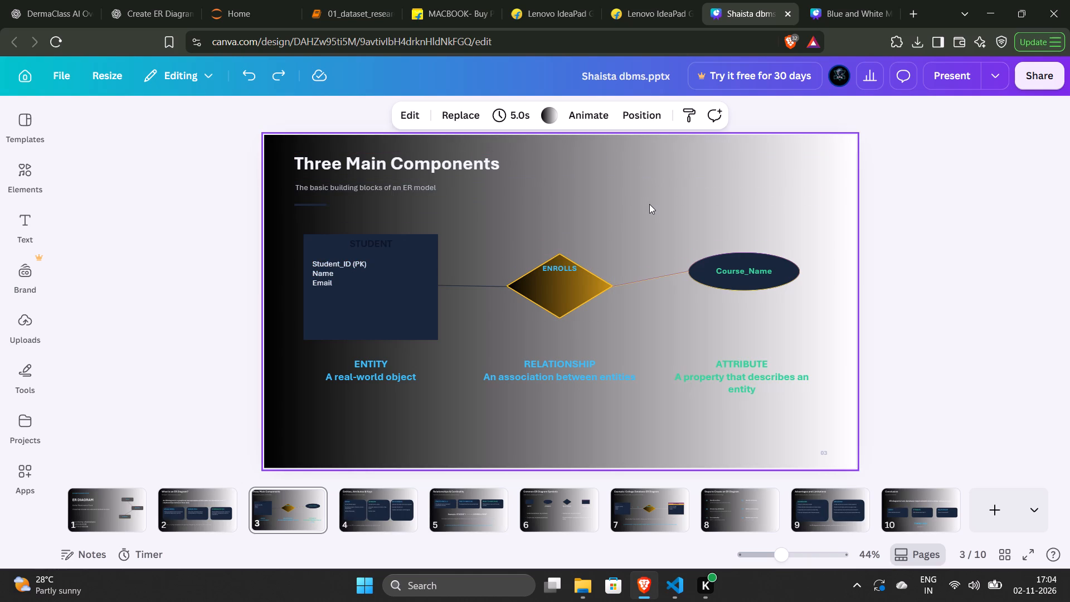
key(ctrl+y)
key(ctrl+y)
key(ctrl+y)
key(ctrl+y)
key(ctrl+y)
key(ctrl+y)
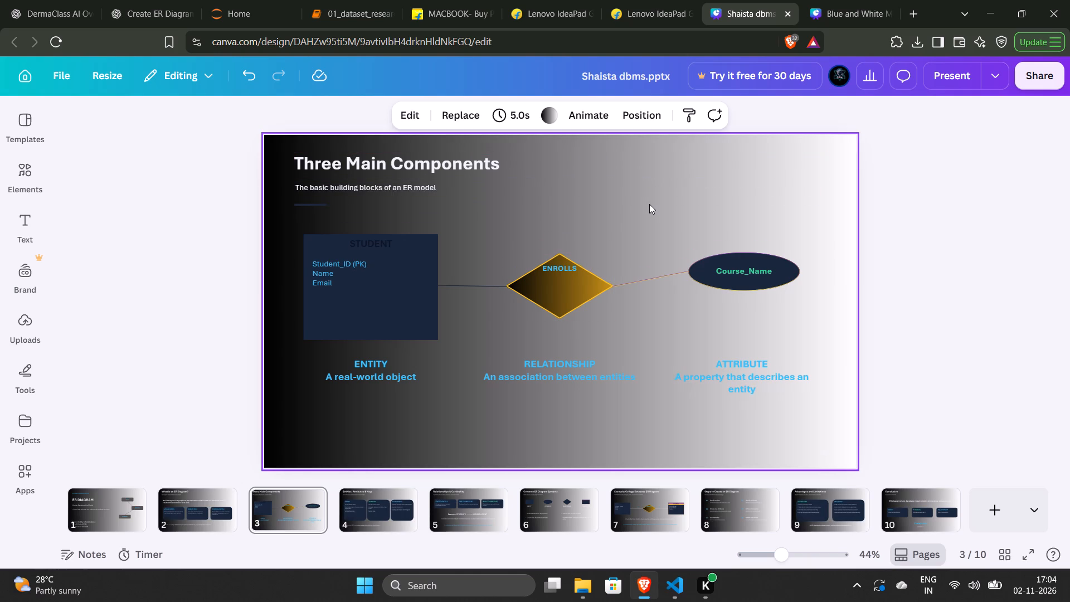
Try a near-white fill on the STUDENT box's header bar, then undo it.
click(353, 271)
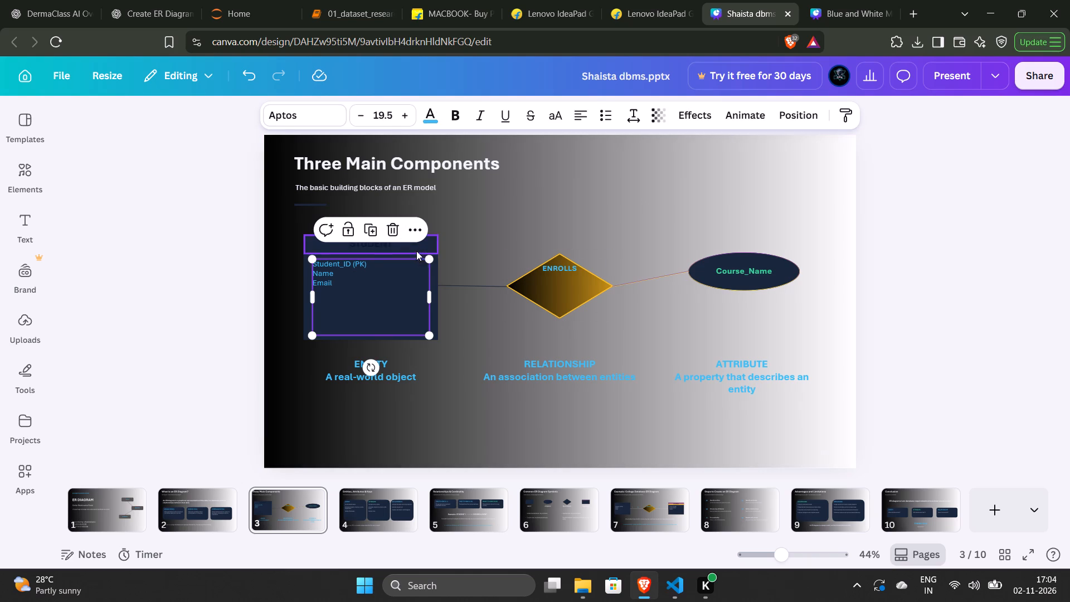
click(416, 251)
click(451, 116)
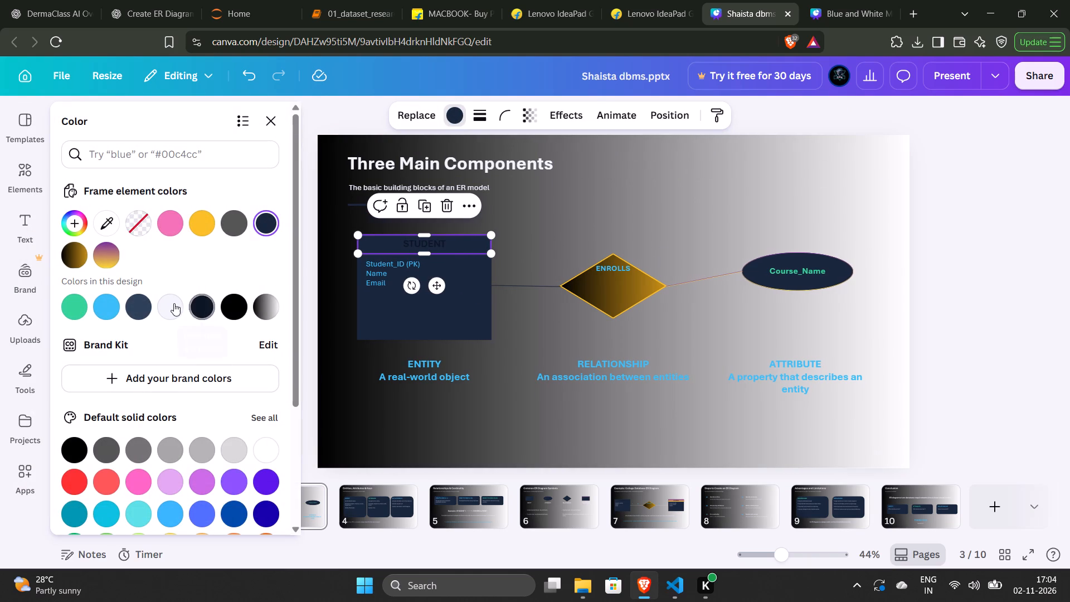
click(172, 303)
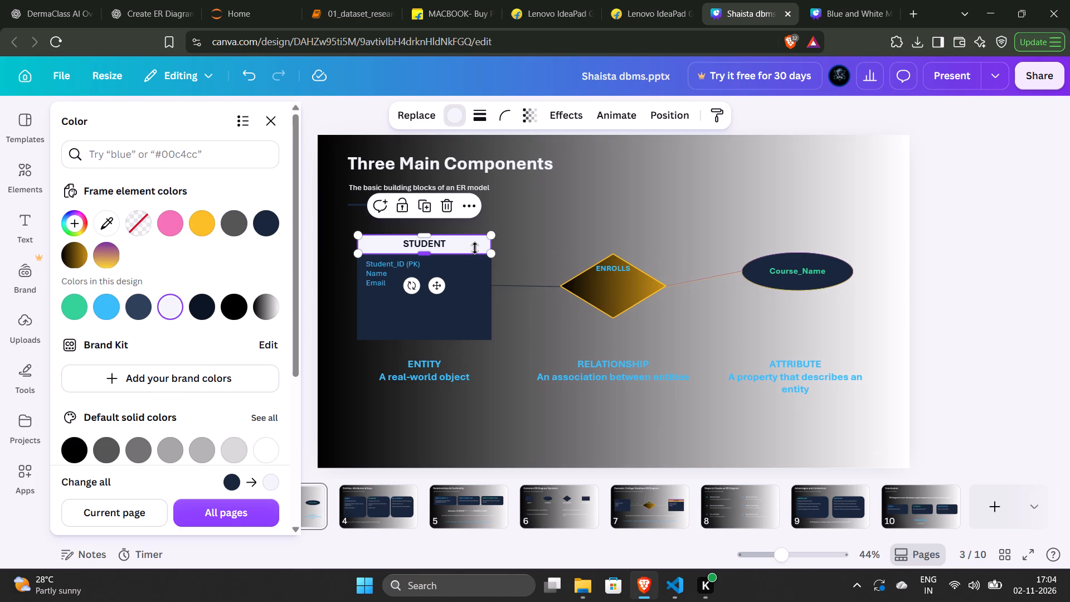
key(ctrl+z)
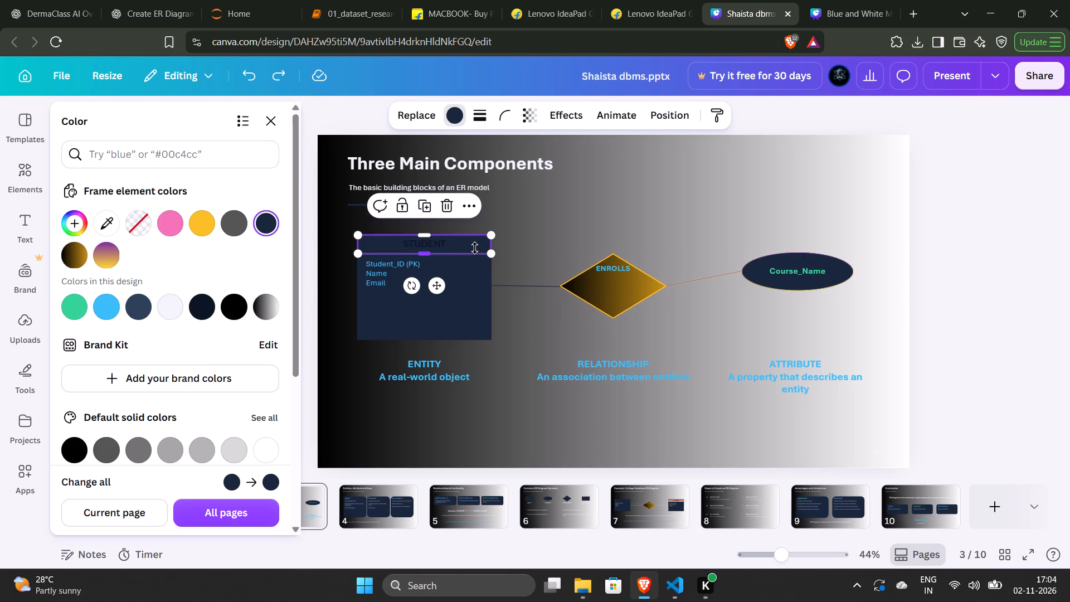
Set the STUDENT header text to the design's near-white color.
click(444, 240)
click(442, 245)
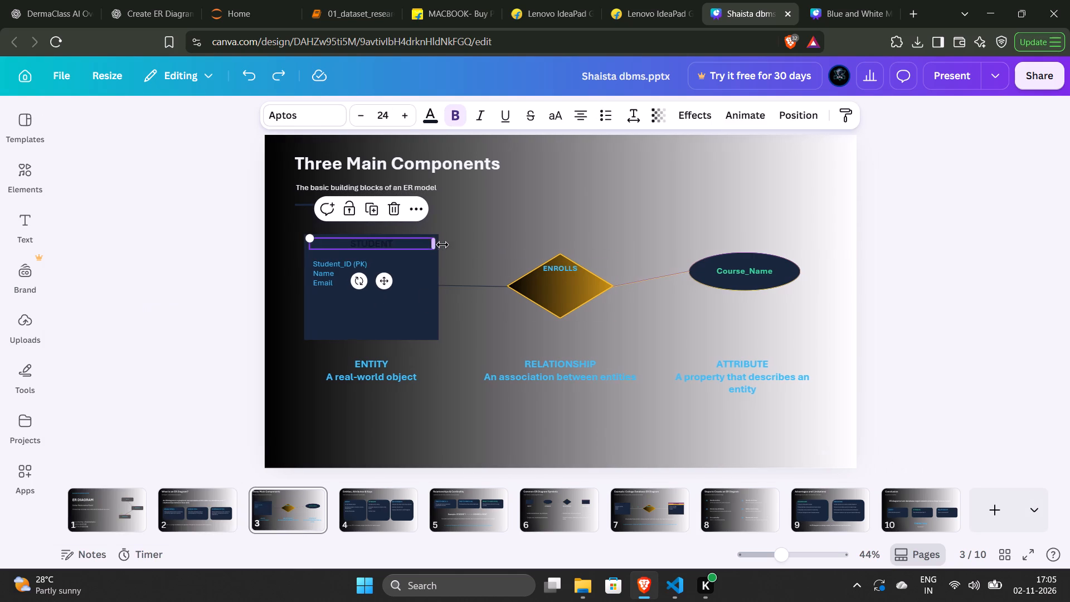
click(436, 109)
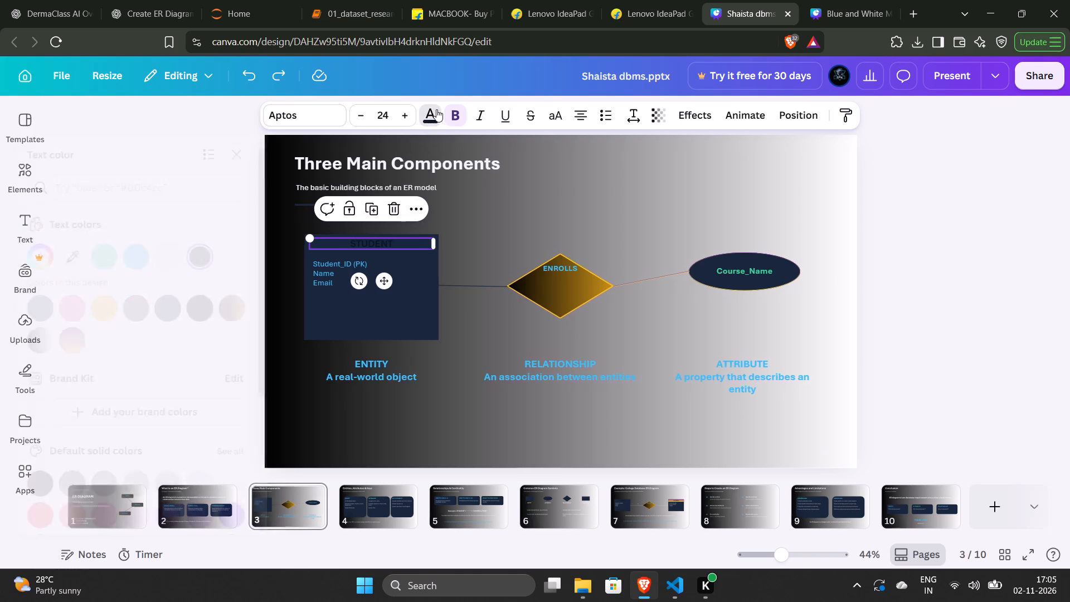
click(205, 247)
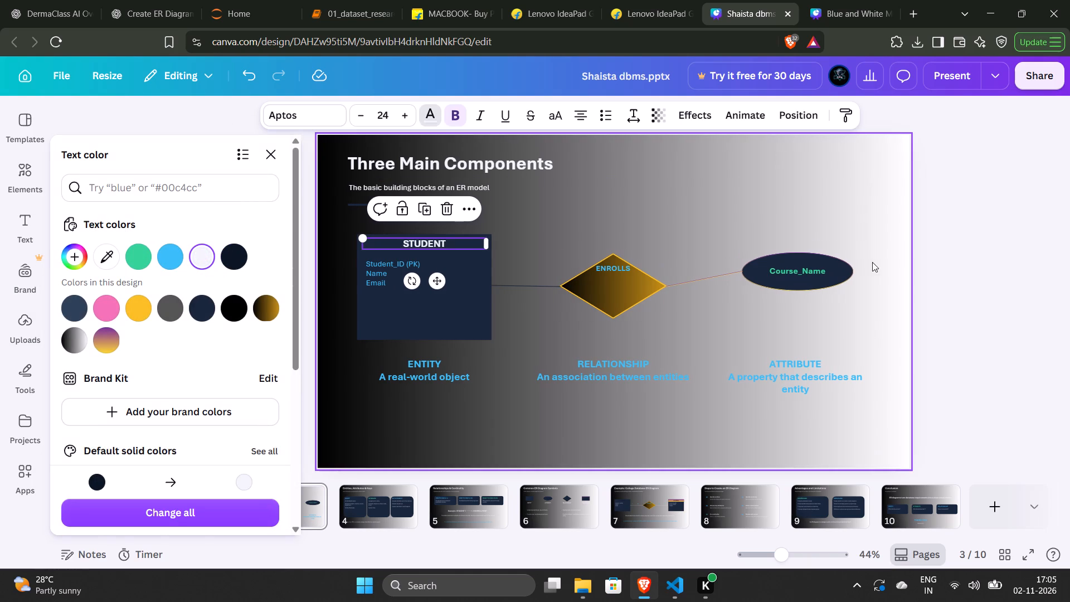
click(935, 266)
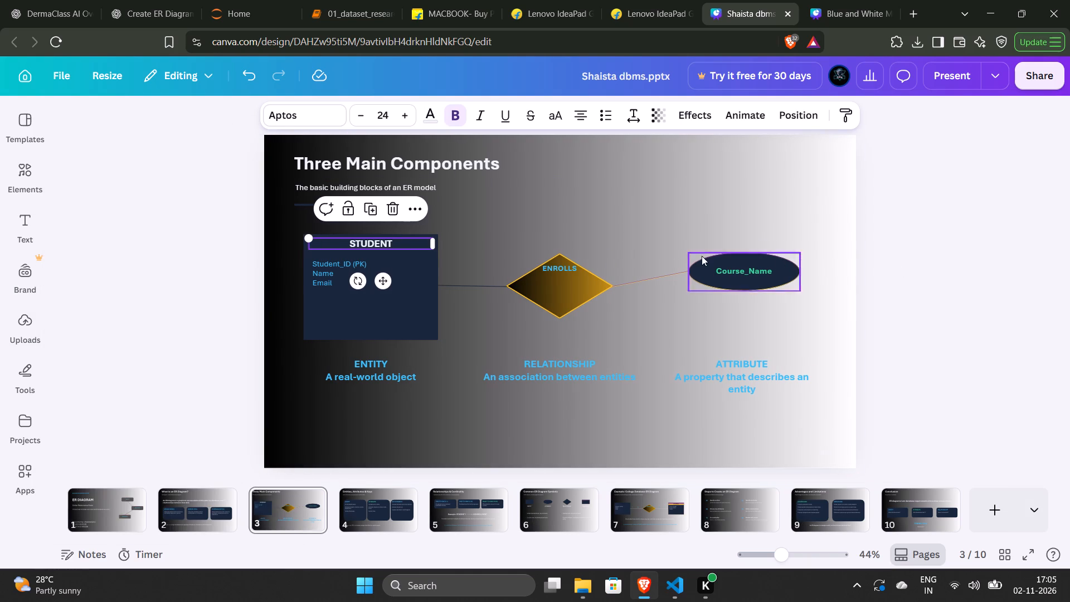
Move the ENROLLS label down so it sits centered inside the relationship diamond.
click(572, 270)
drag(572, 270, 570, 287)
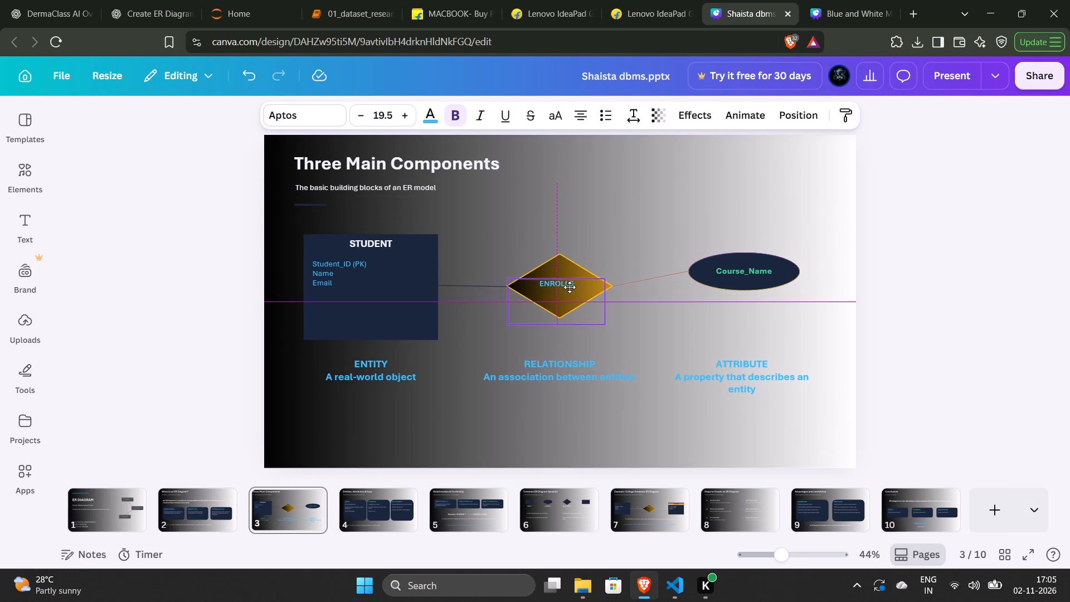
drag(570, 287, 572, 289)
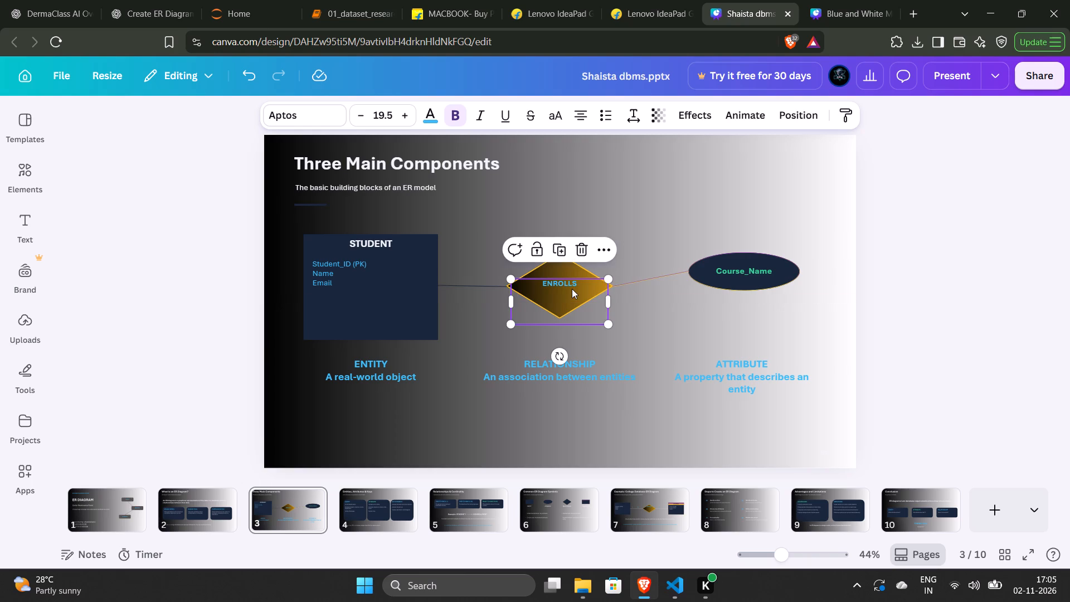
click(197, 198)
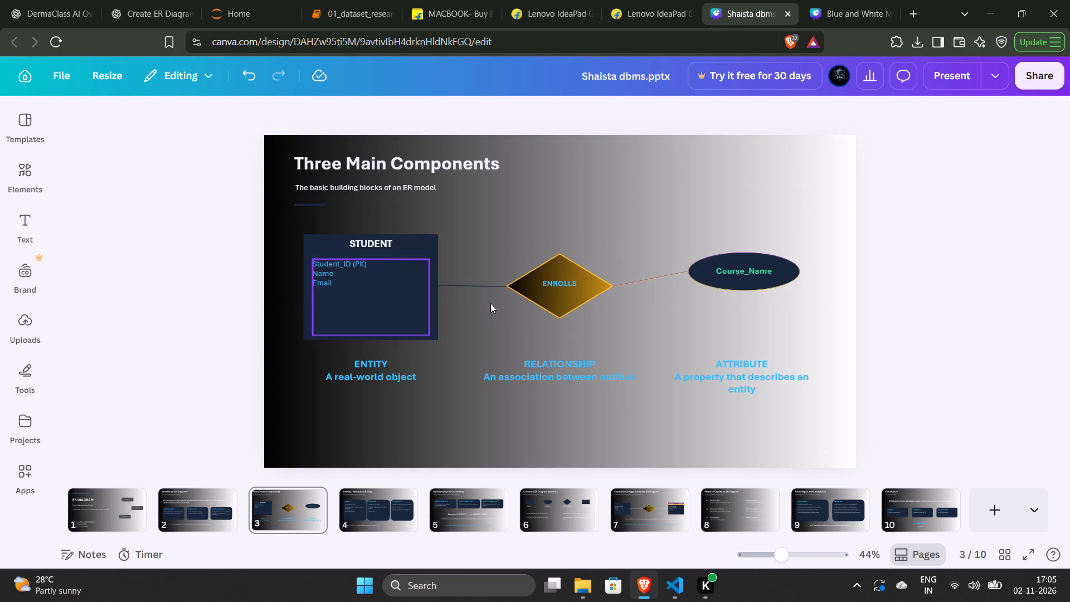
Set the Course_Name label in the oval to vivid azure (#38bdf8).
click(740, 271)
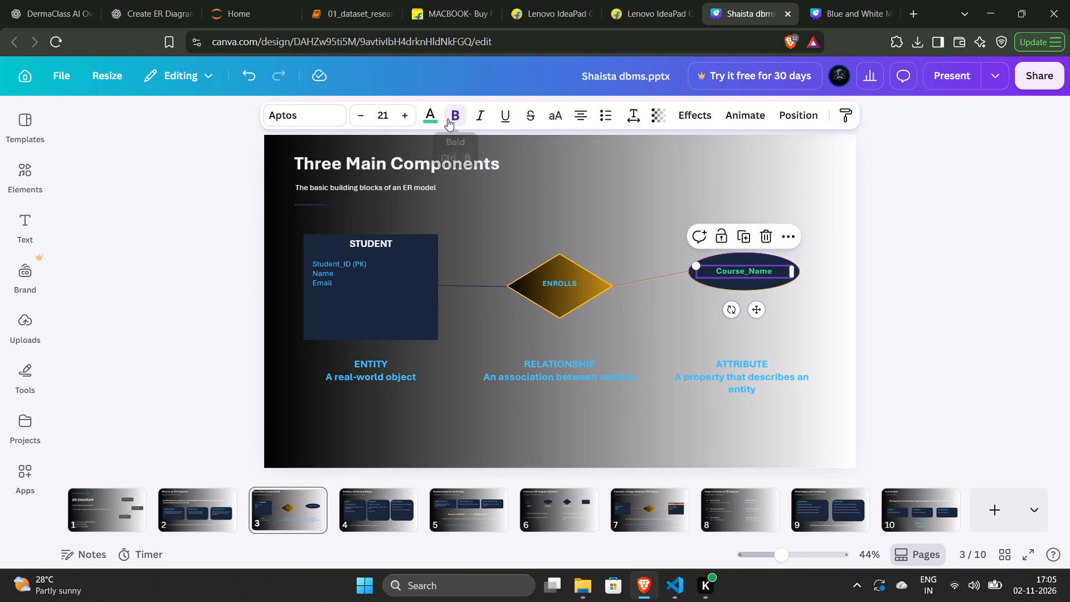
click(433, 117)
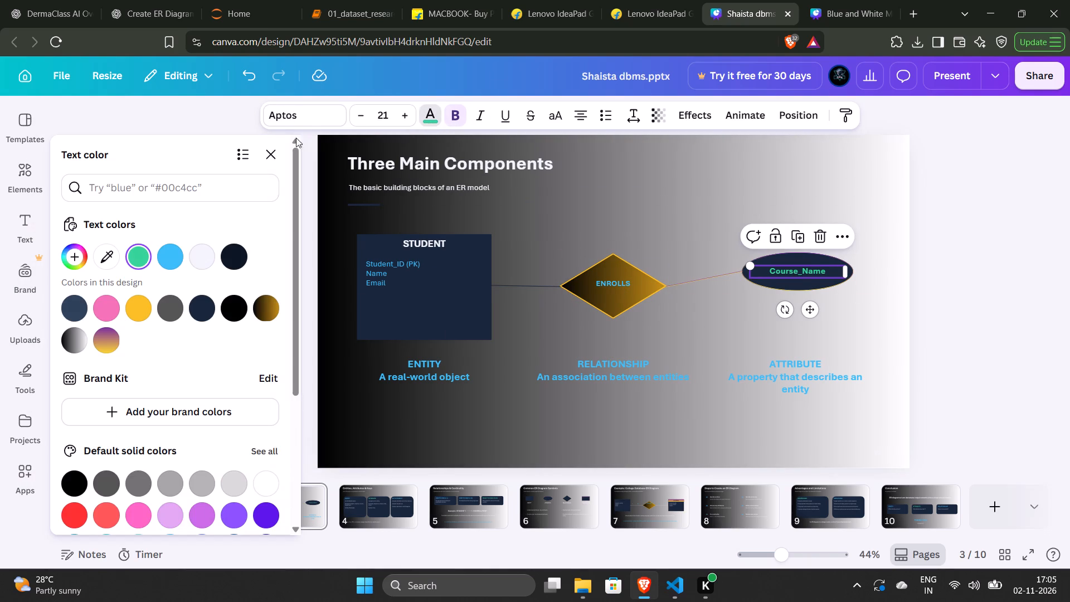
click(176, 257)
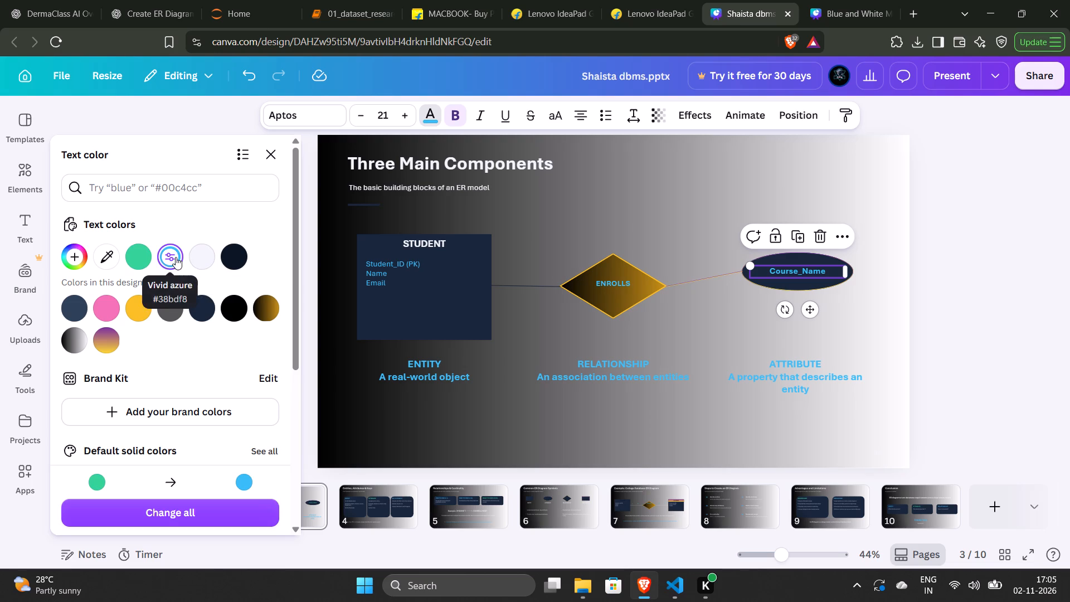
click(520, 340)
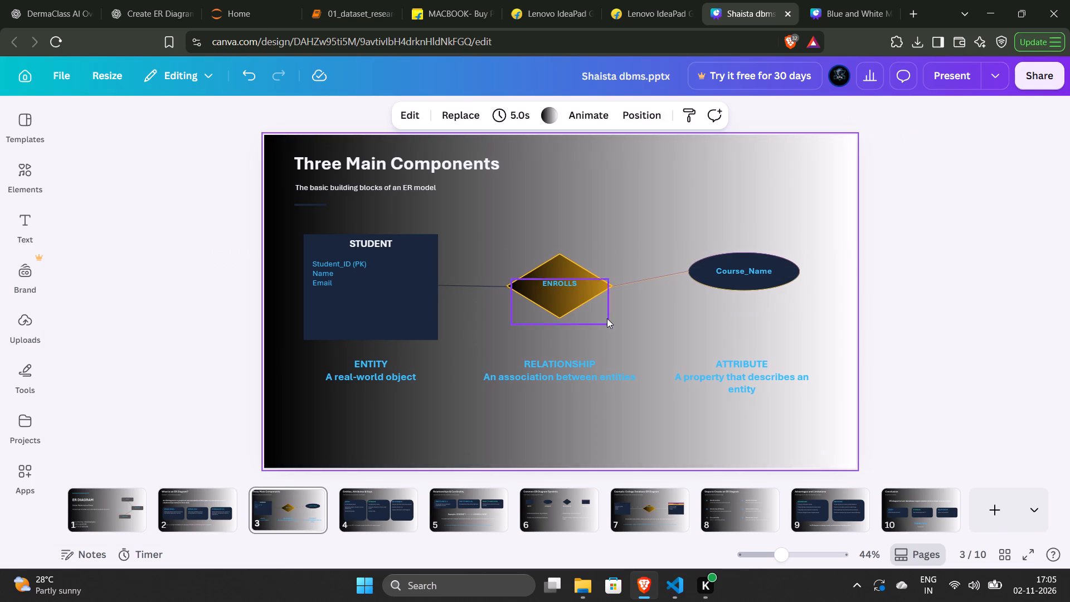
Change the ENROLLS diamond's fill from the gold gradient to the design's solid slate blue.
click(576, 261)
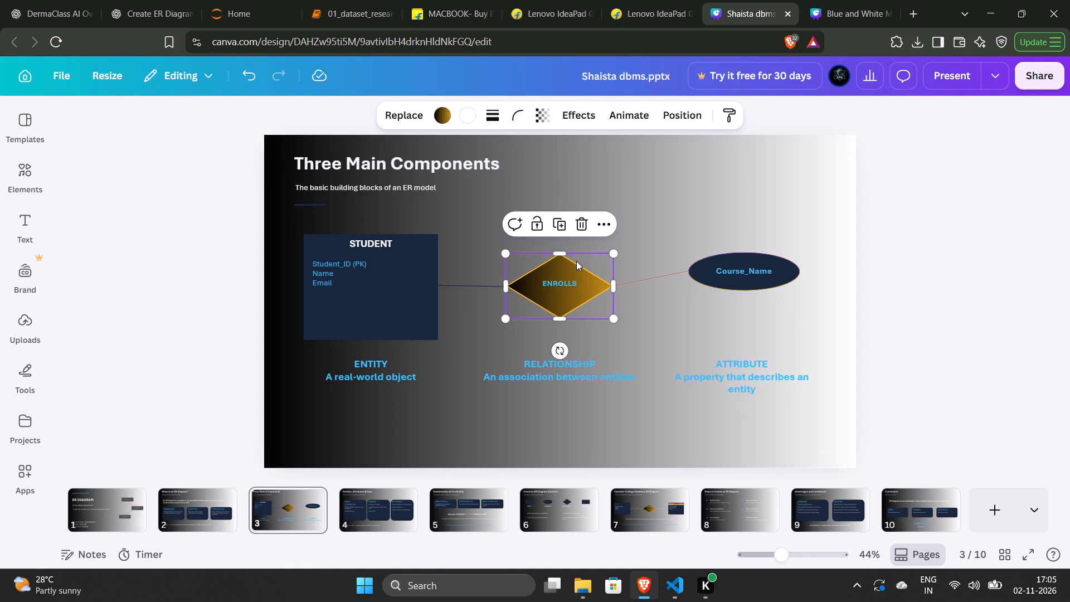
click(444, 116)
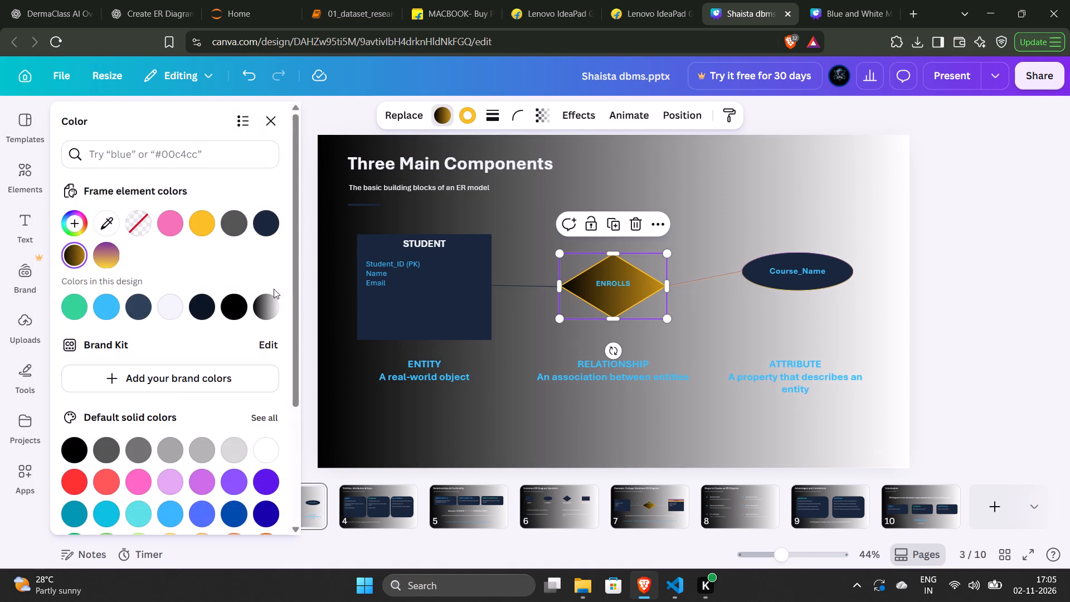
click(138, 300)
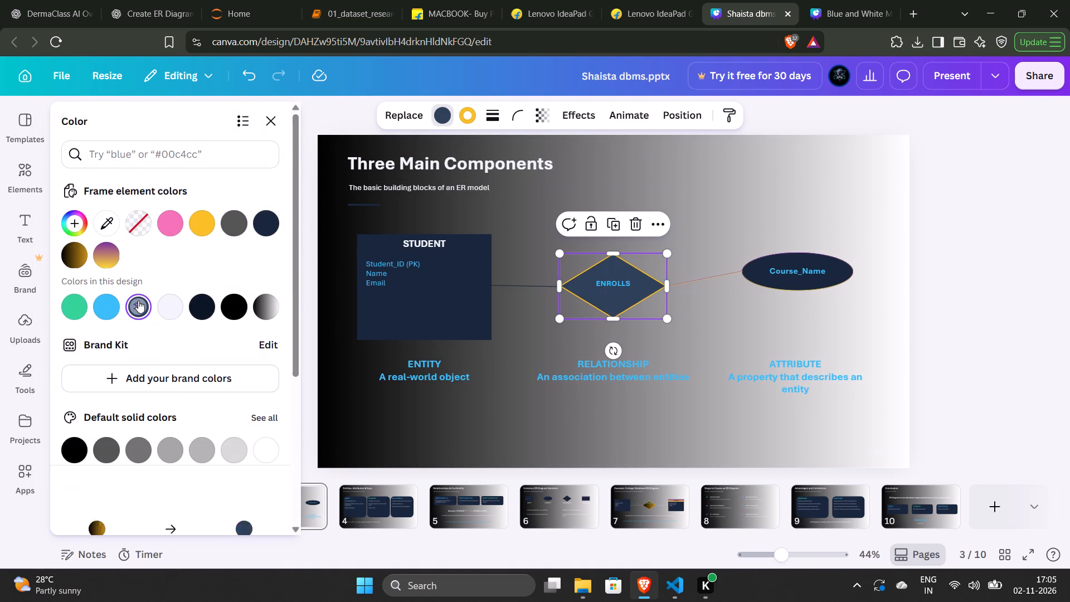
click(501, 336)
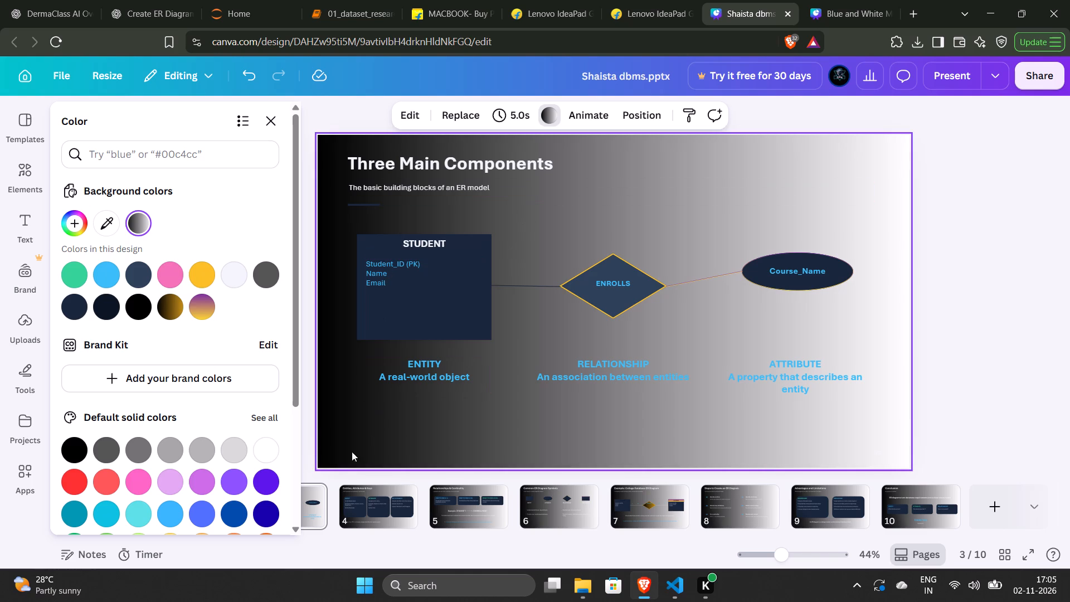
On page 4, set the ATTRIBUTE card heading to vivid azure, matching the ENTITY and KEY ATTRIBUTE headings.
click(387, 502)
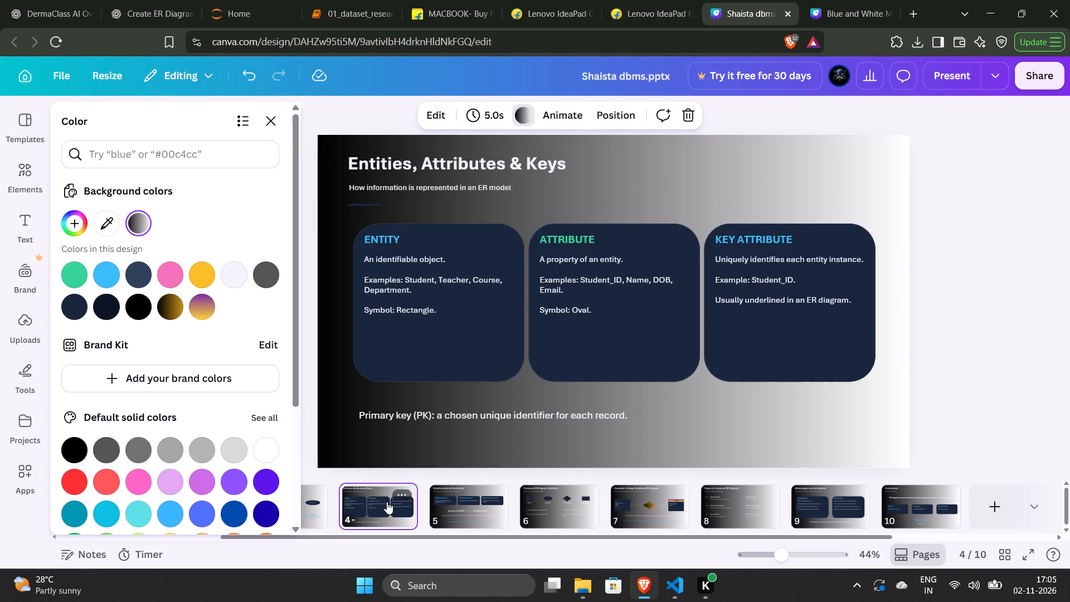
click(551, 238)
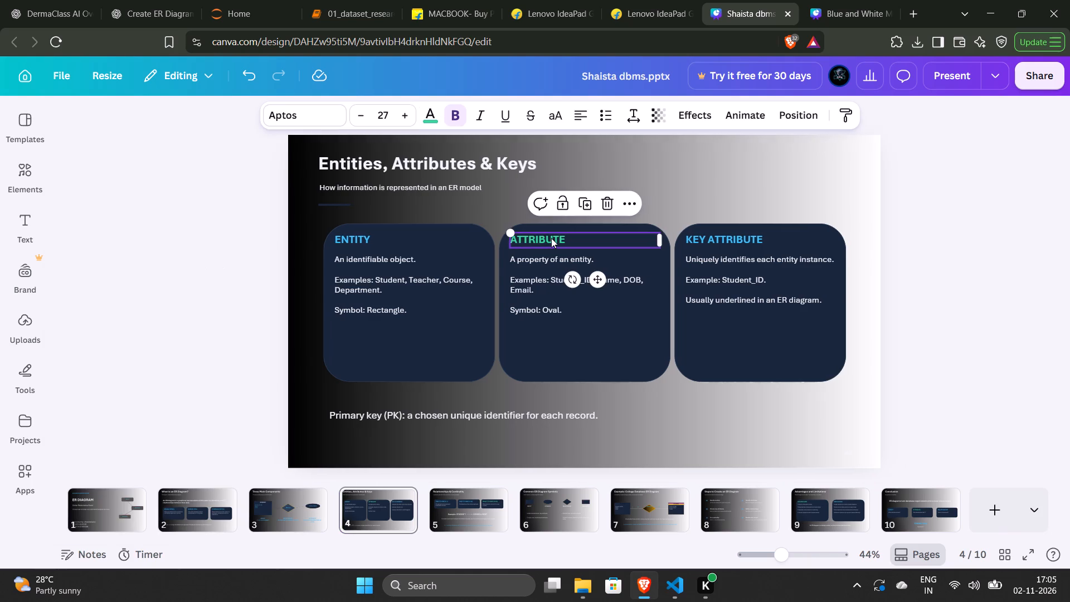
click(430, 118)
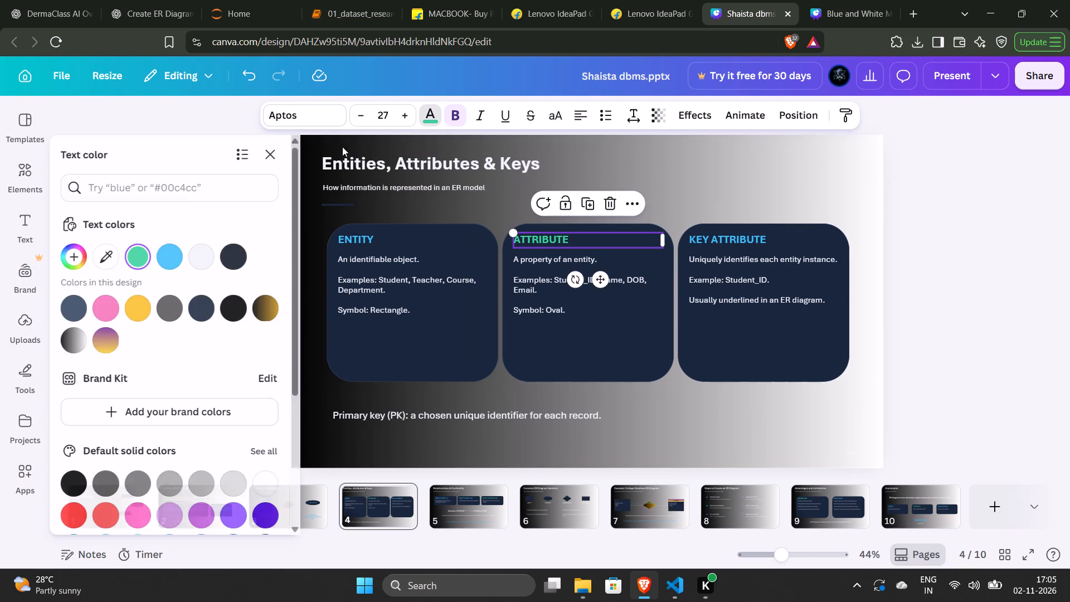
click(173, 253)
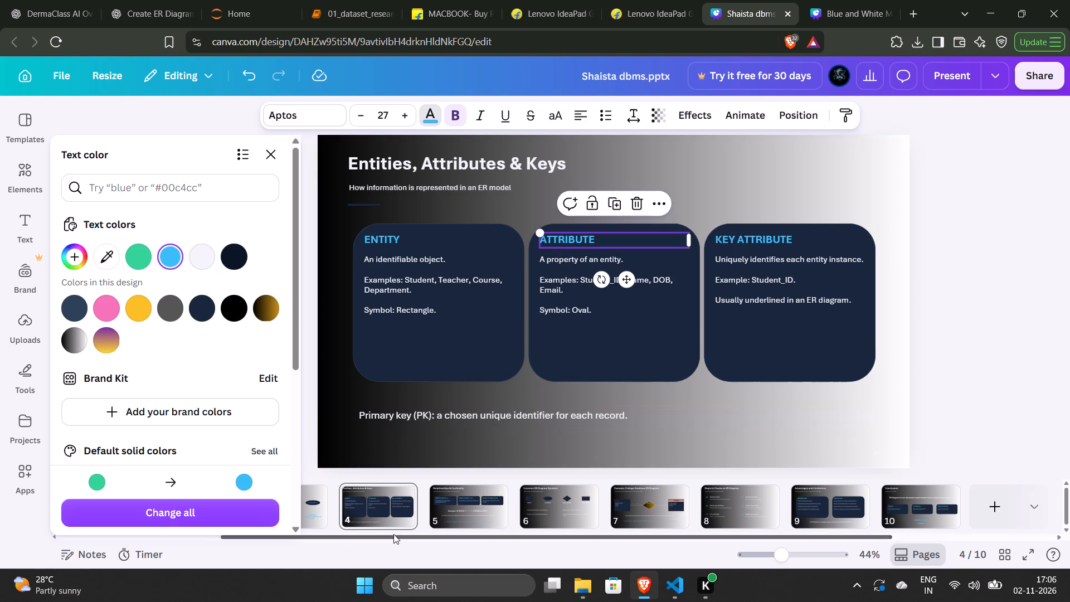
Recolor the MANY-TO-MANY (M:N) heading on page 5 from turquoise to vivid azure, applying the same replacement to all pages.
click(449, 489)
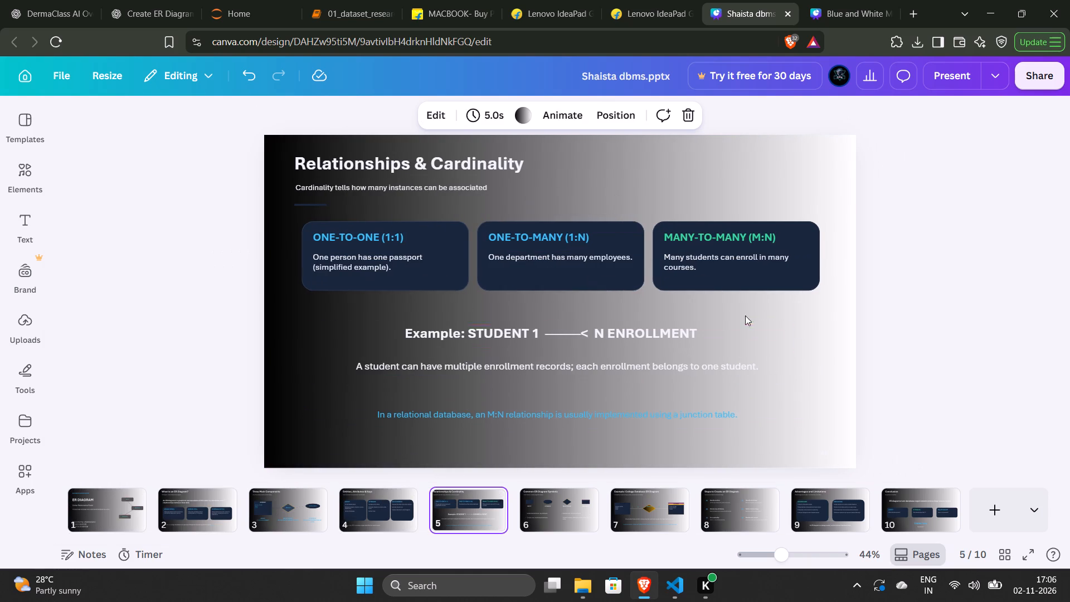
click(728, 240)
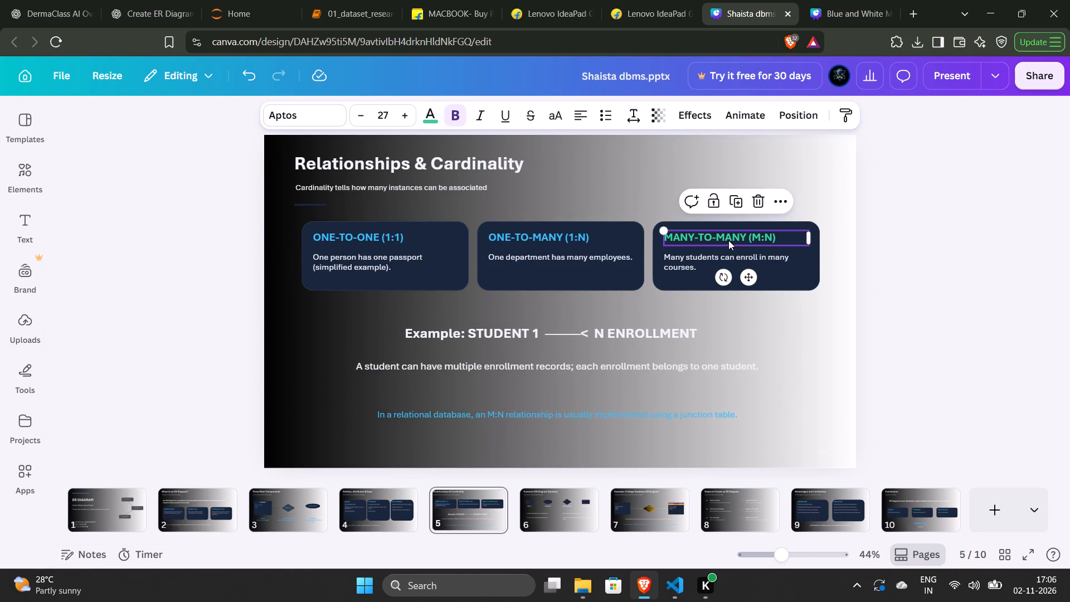
click(430, 116)
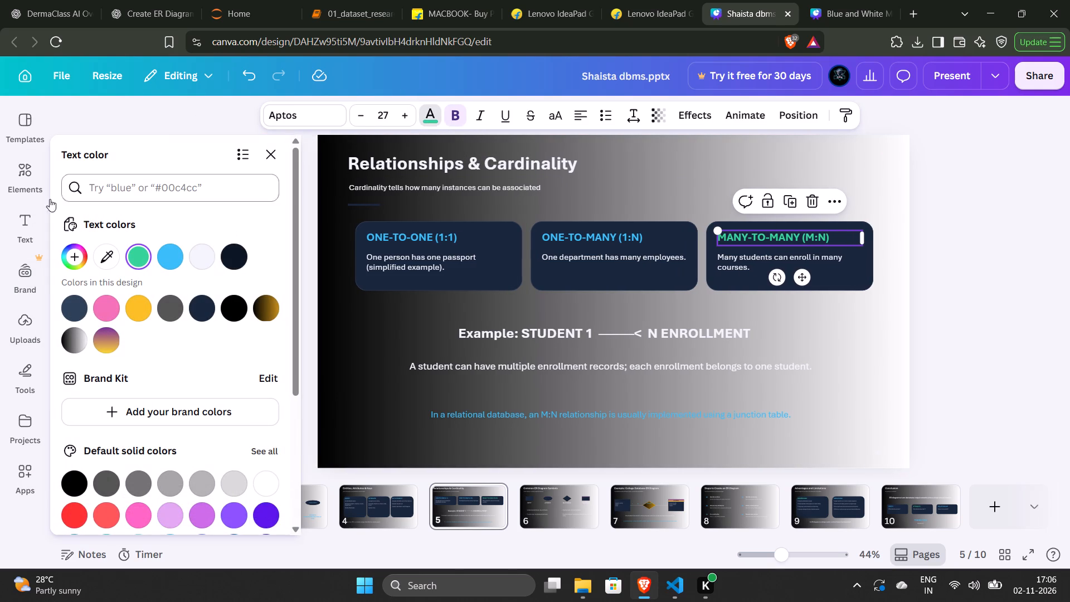
click(163, 258)
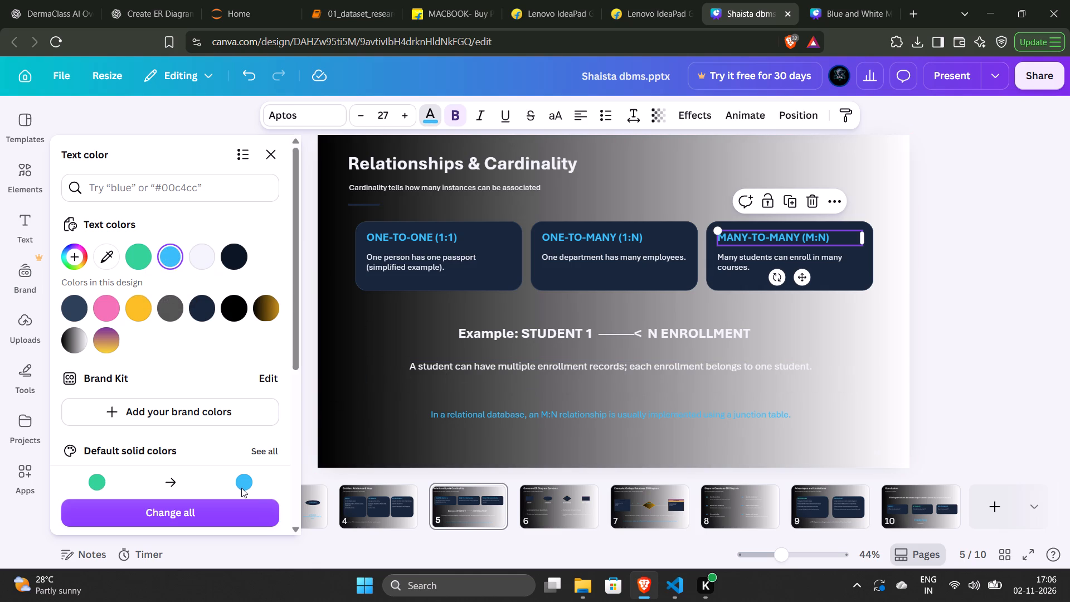
click(226, 506)
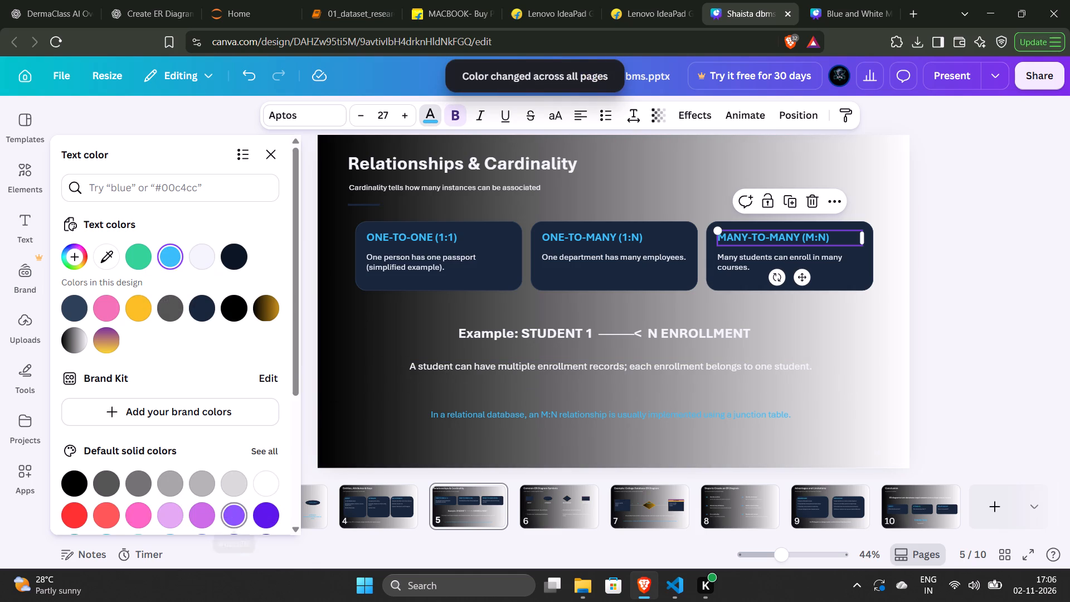
On page 6, set the WEAK ENTITY label's text color to dark gray (#545454).
click(582, 495)
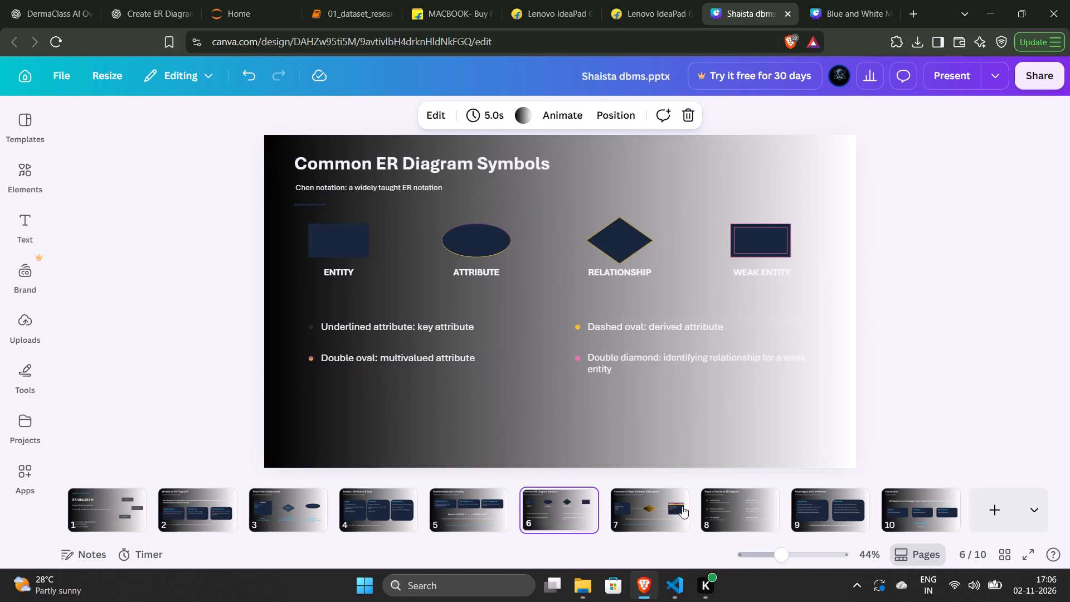
click(756, 271)
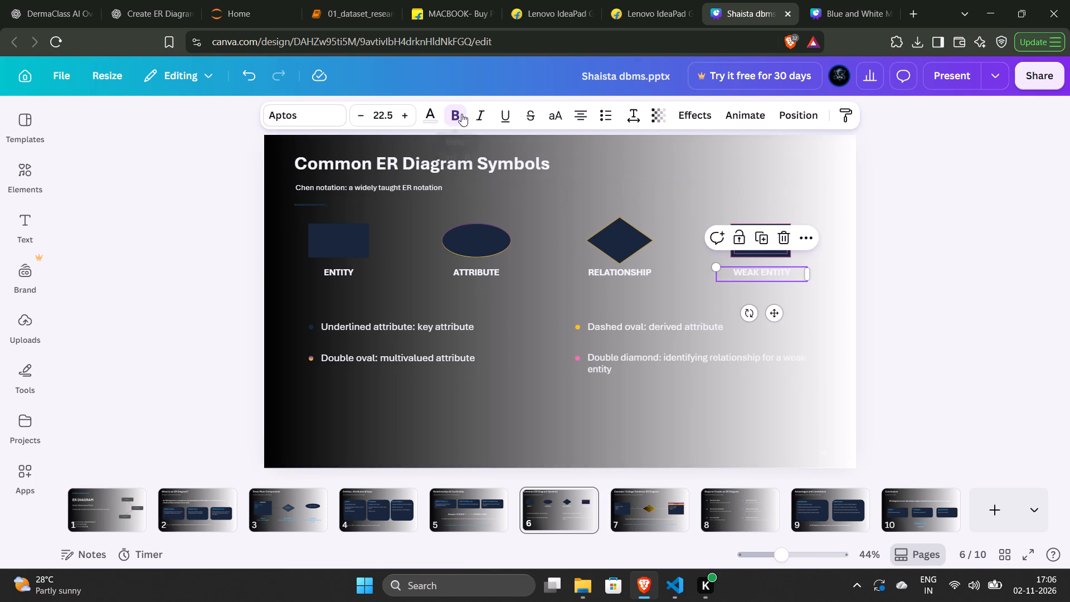
click(428, 116)
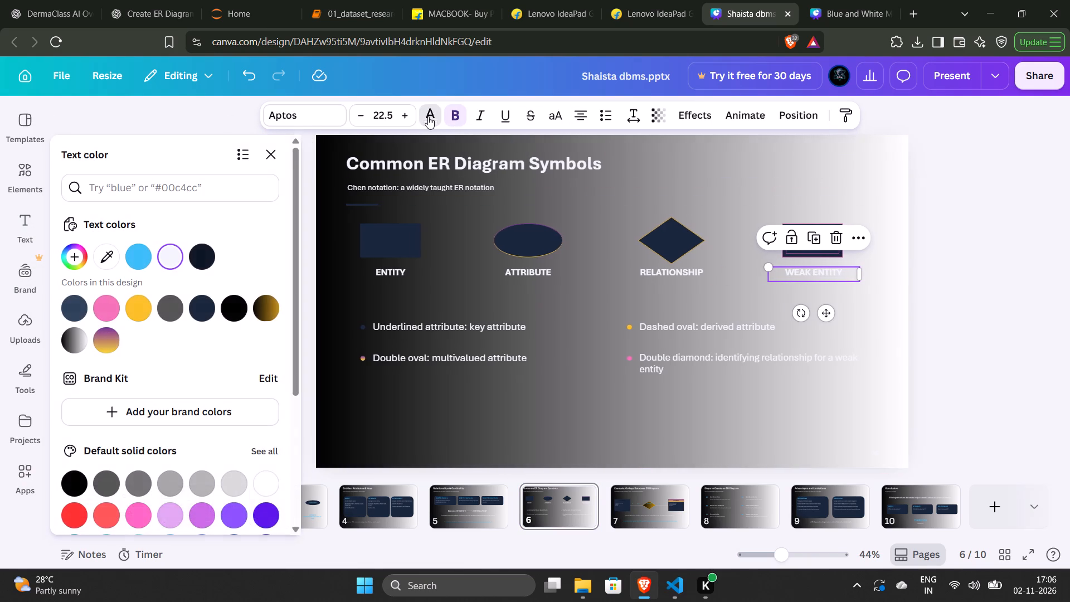
click(205, 253)
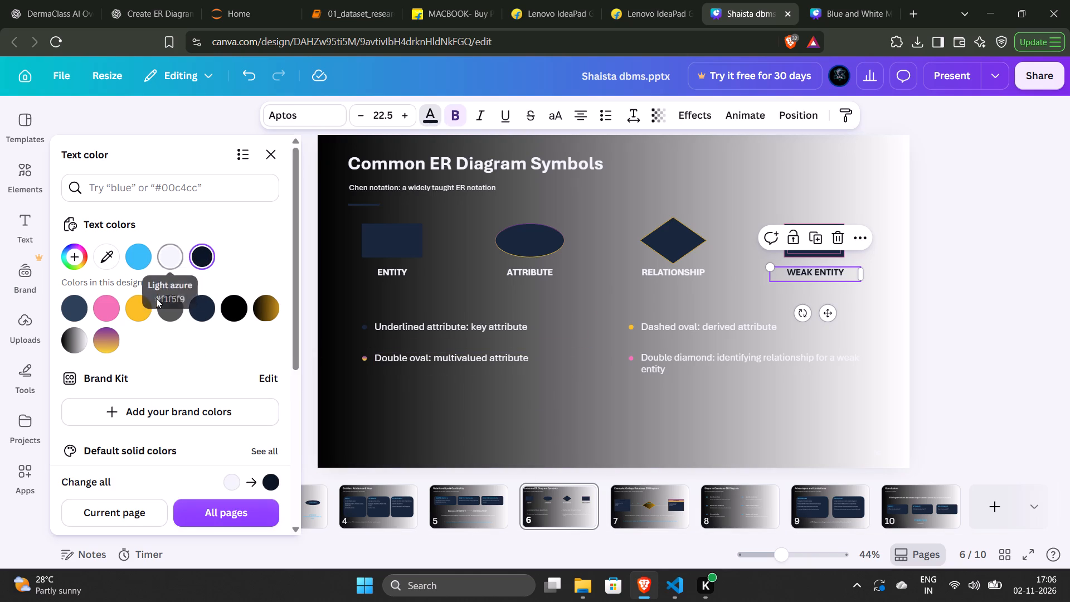
click(175, 310)
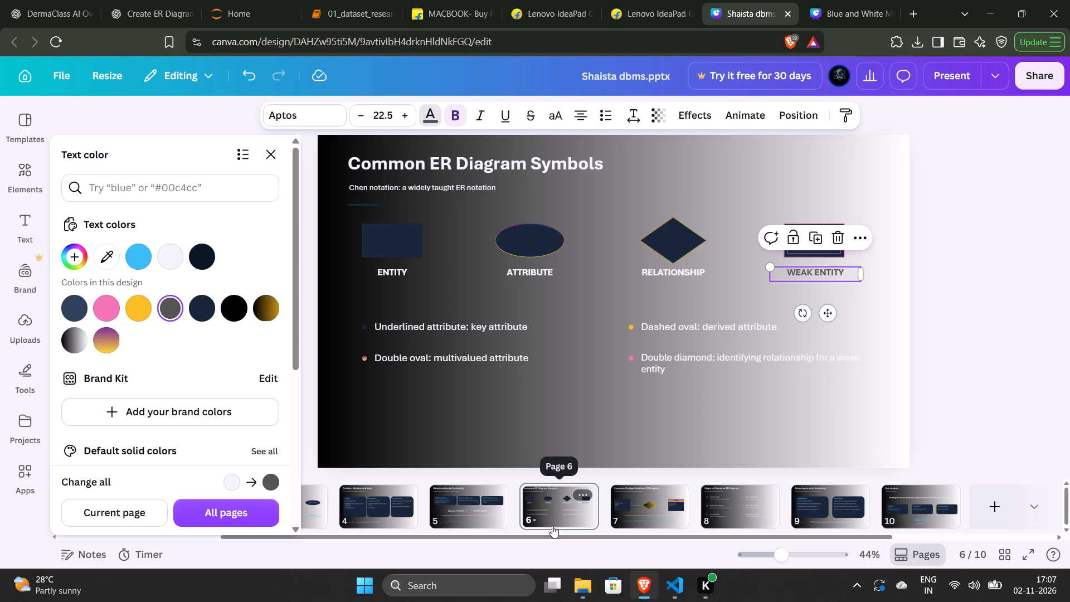
Compare the ENROLLS diamond in page 7's college database example with the one on page 3, ending on page 7.
click(651, 505)
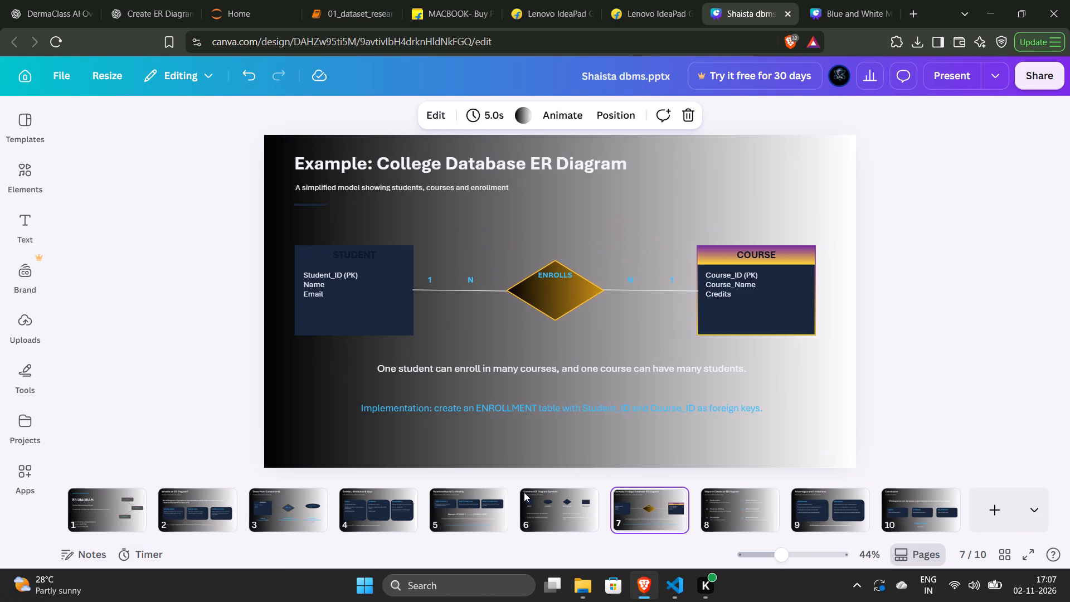
click(380, 286)
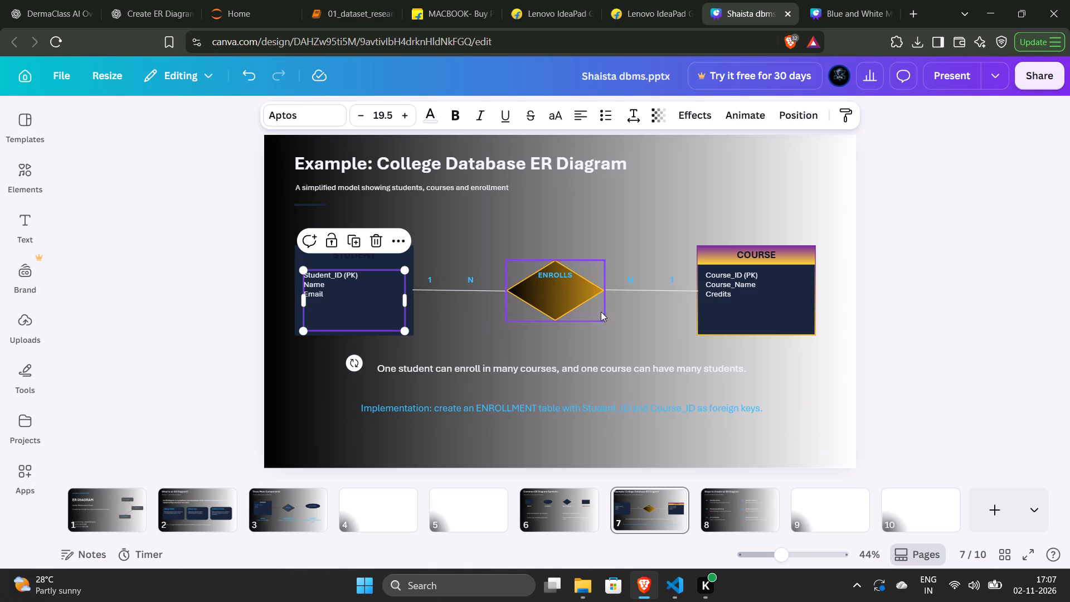
click(560, 296)
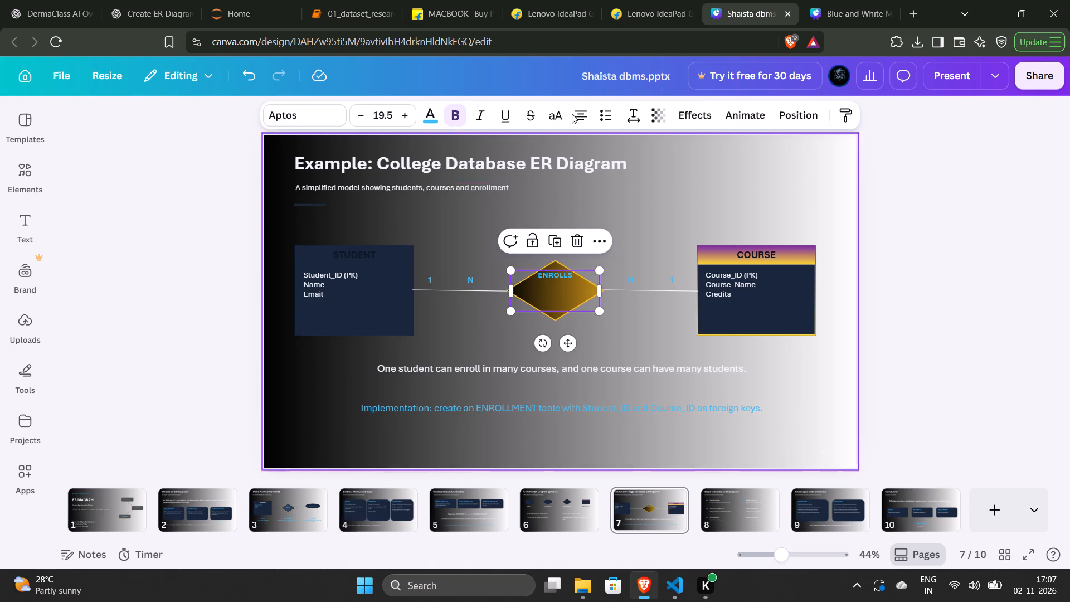
click(430, 120)
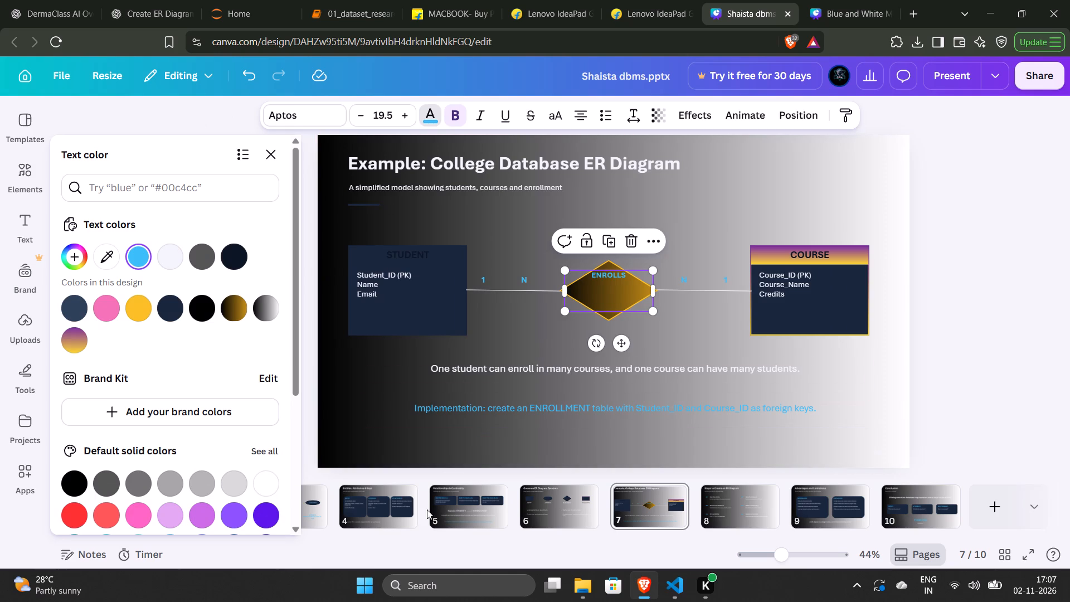
click(323, 512)
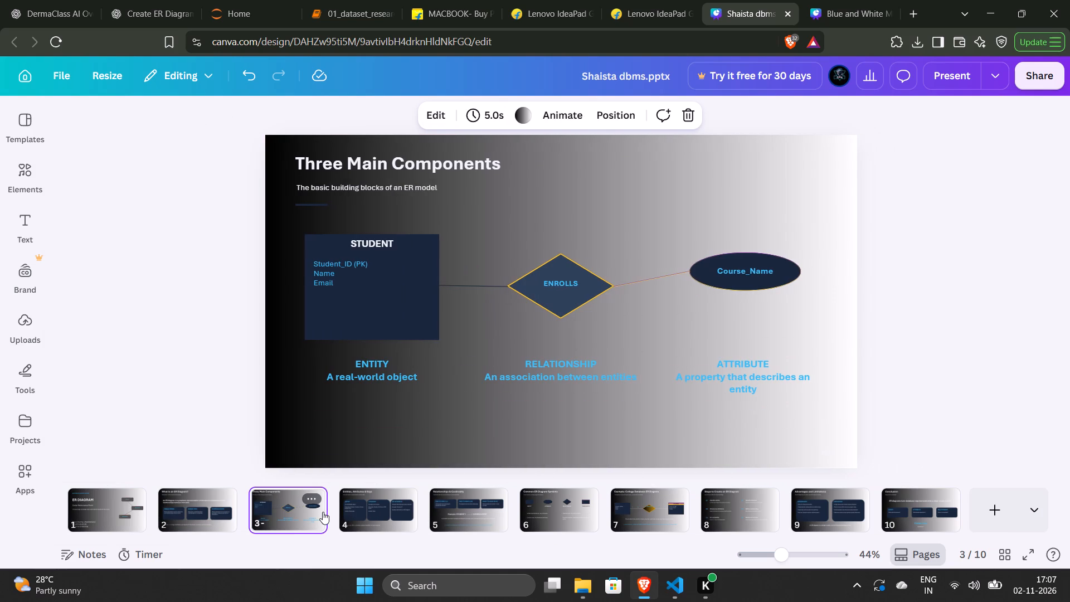
click(628, 518)
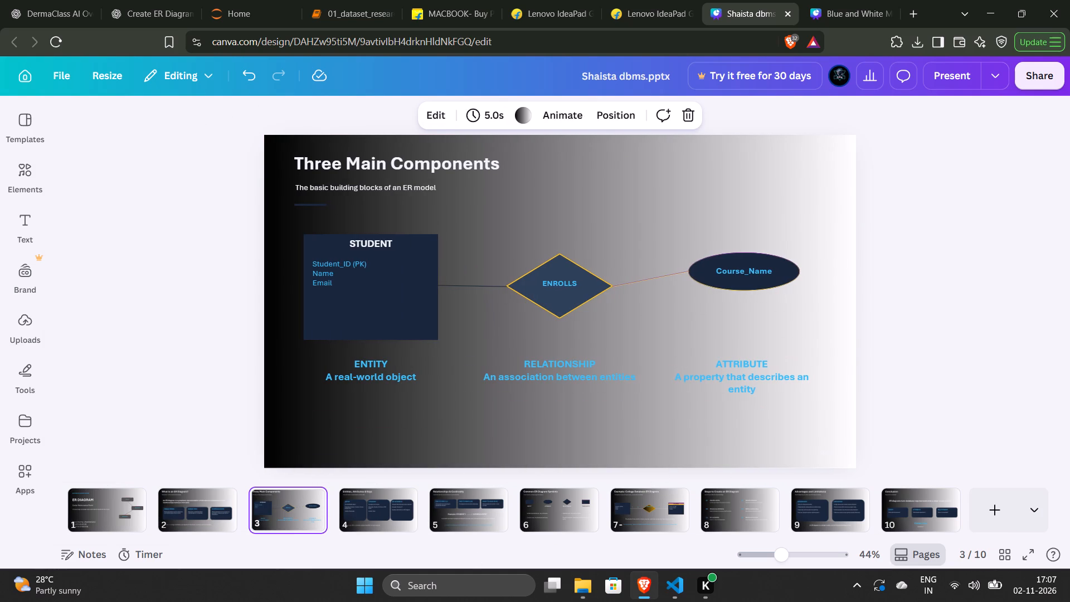
drag(628, 518, 388, 382)
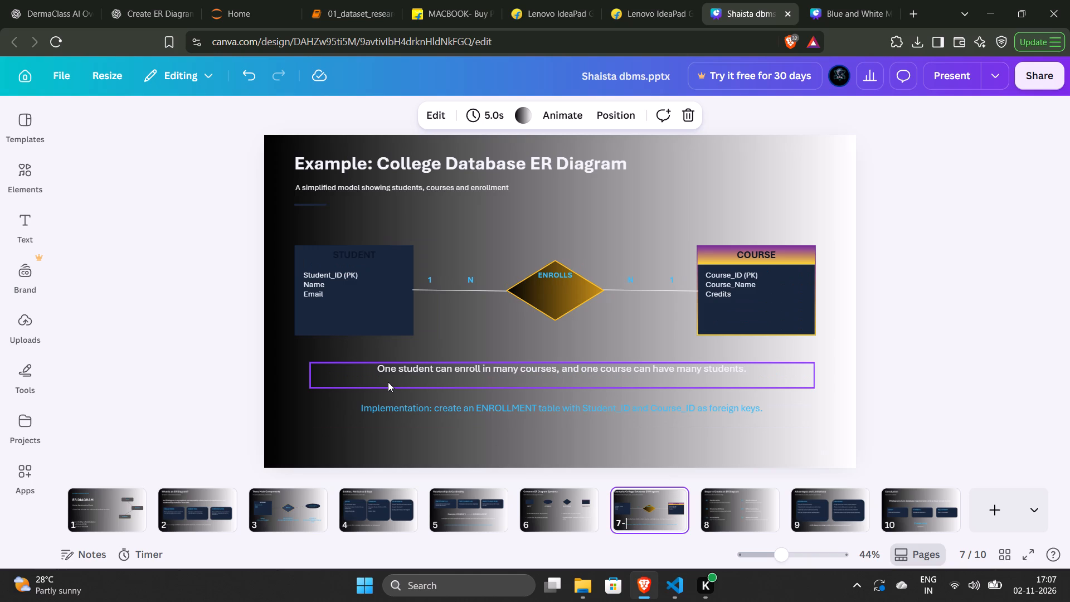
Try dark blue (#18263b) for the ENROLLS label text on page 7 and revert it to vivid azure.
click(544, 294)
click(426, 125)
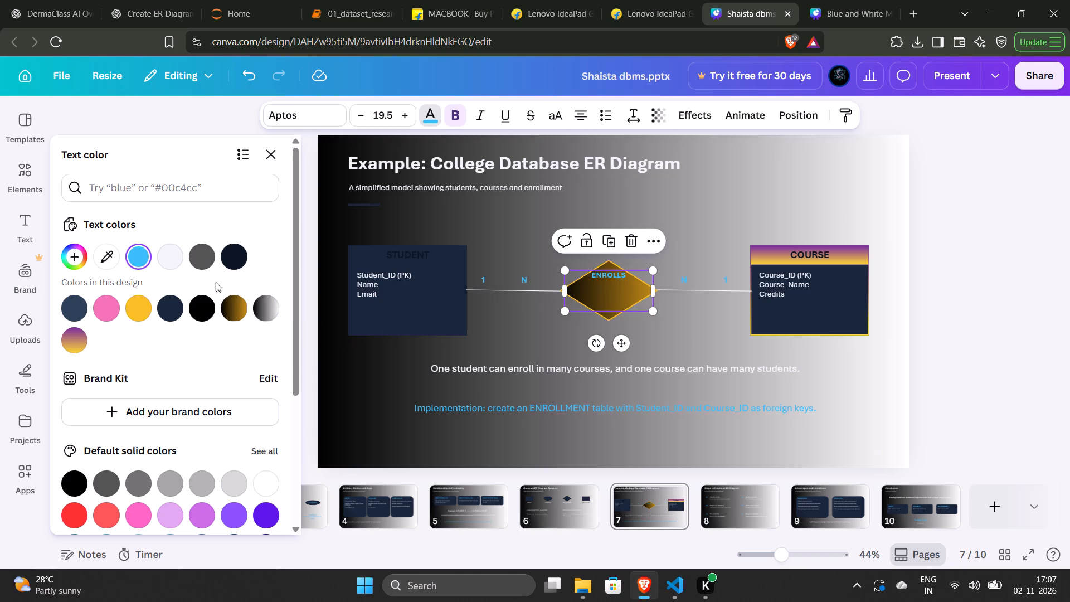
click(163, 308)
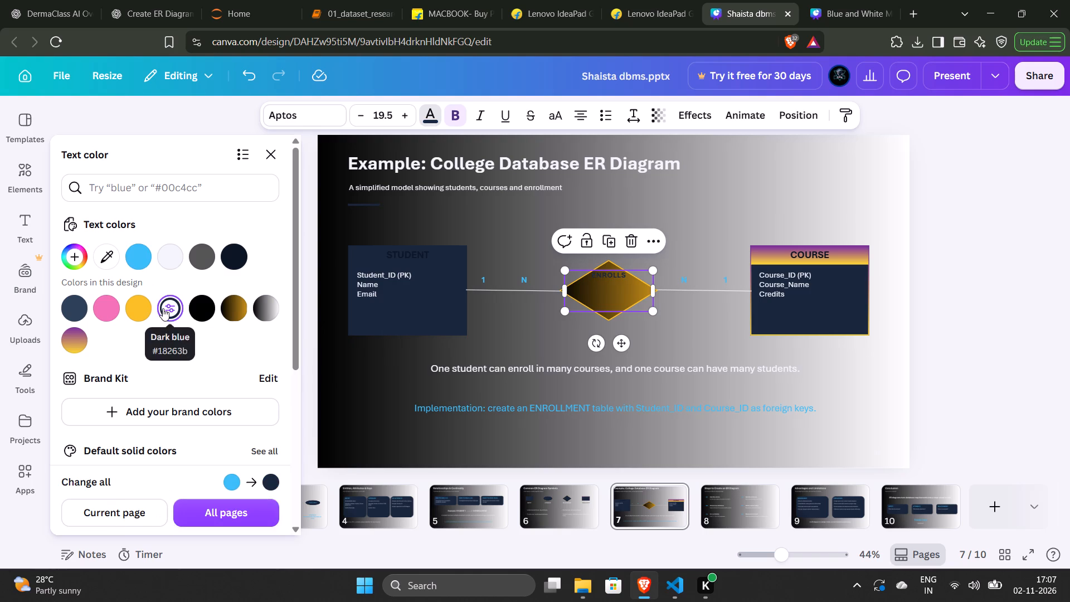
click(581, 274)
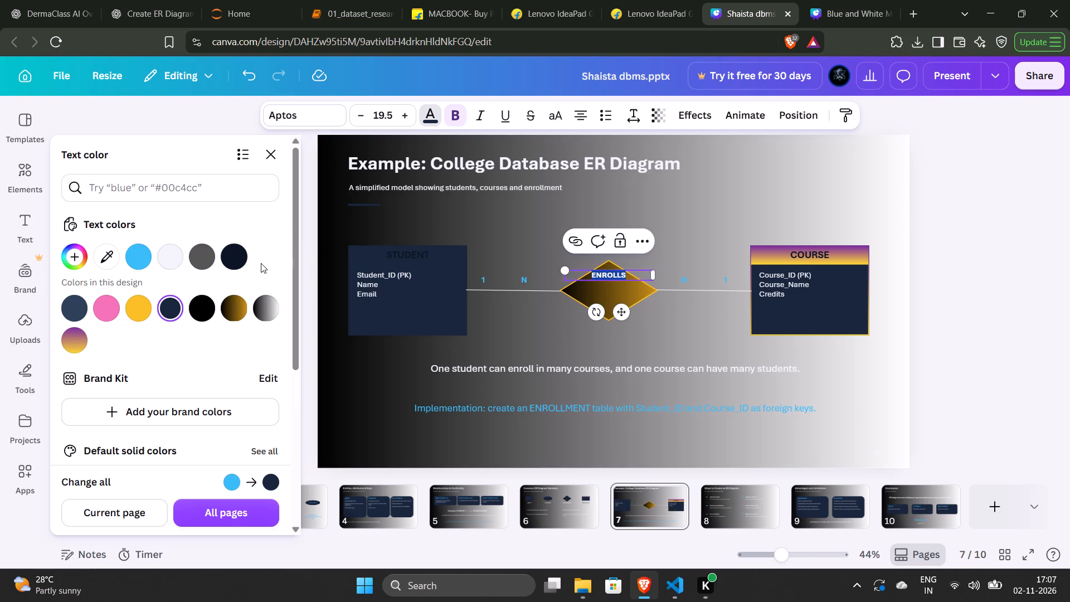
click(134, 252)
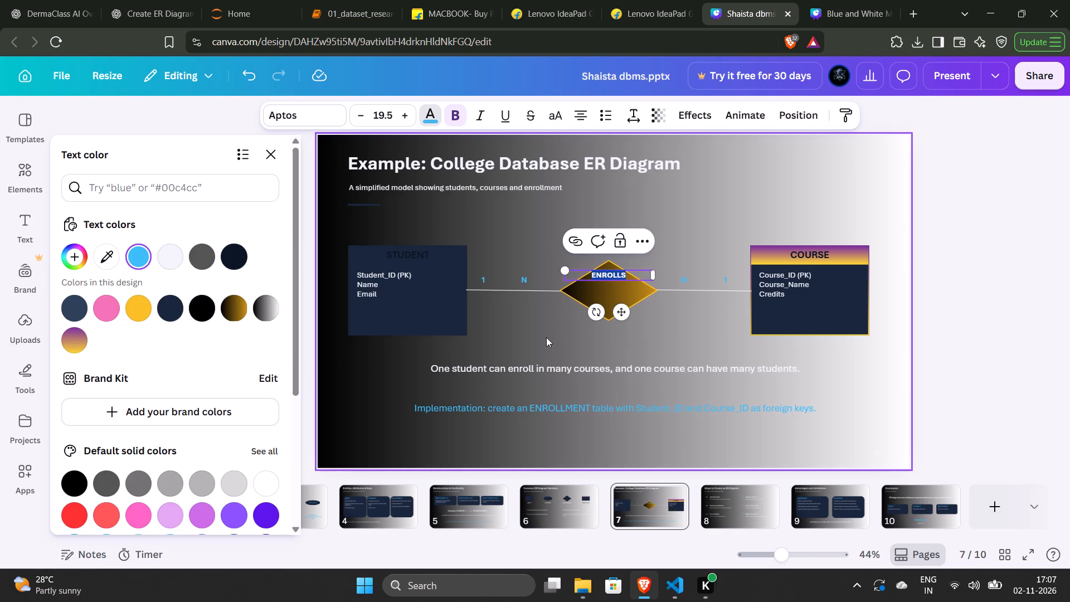
Change the page 7 ENROLLS diamond's fill from the gold gradient to dark blue (#18263b).
click(585, 290)
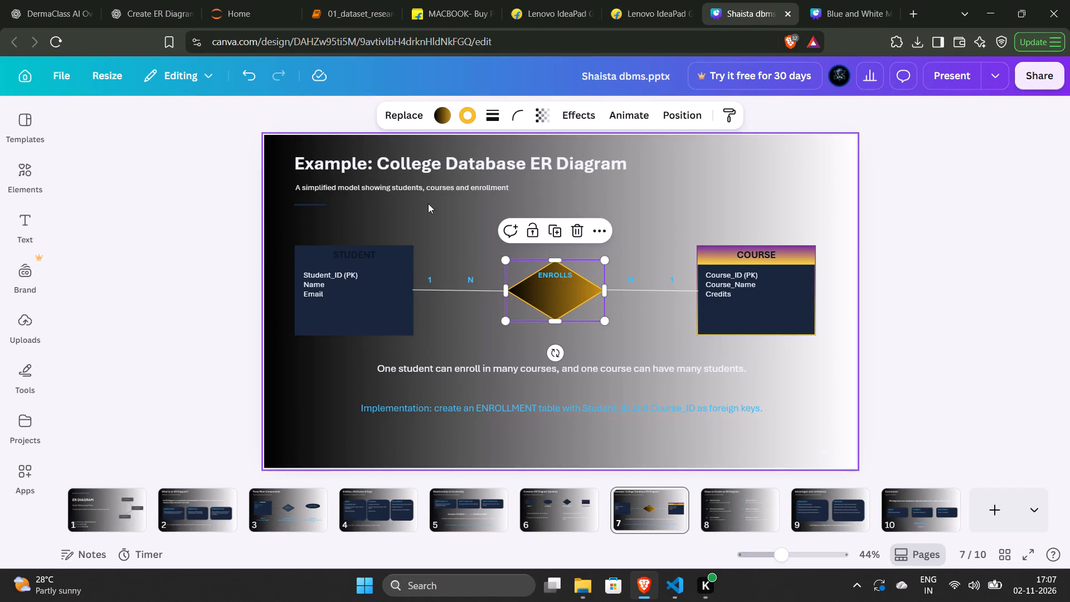
click(443, 118)
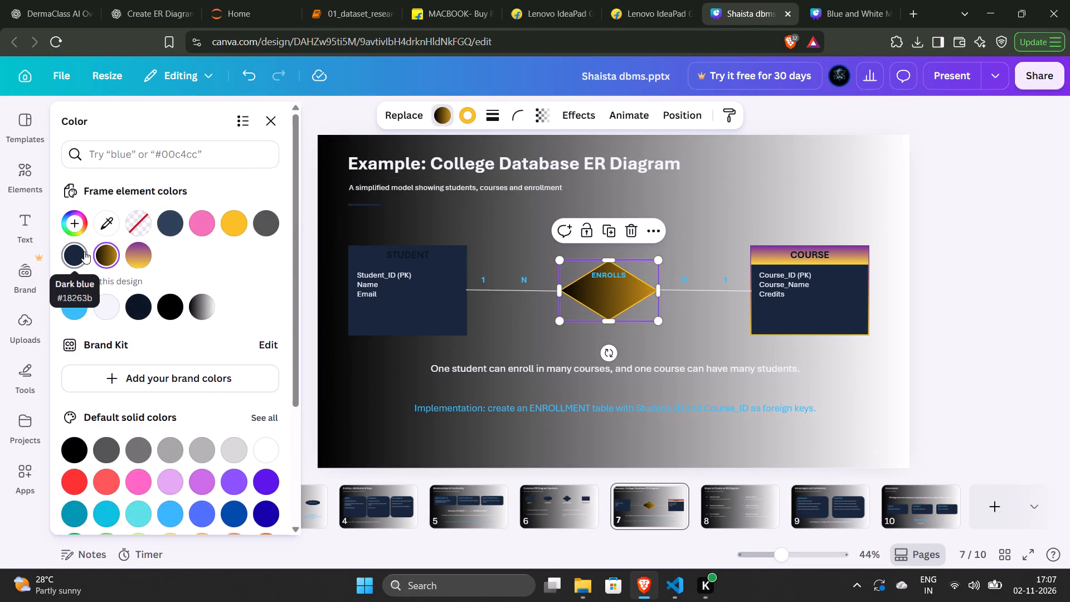
click(82, 252)
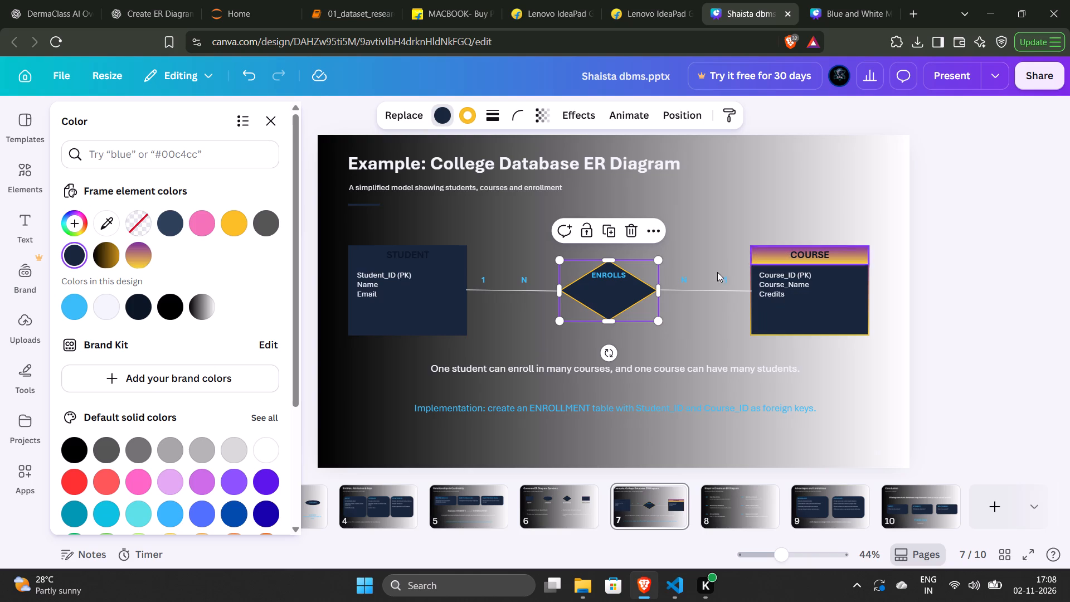
Replace the COURSE header bar's purple-gold gradient fill on page 7 with dark gray blue (#2d415a).
click(762, 256)
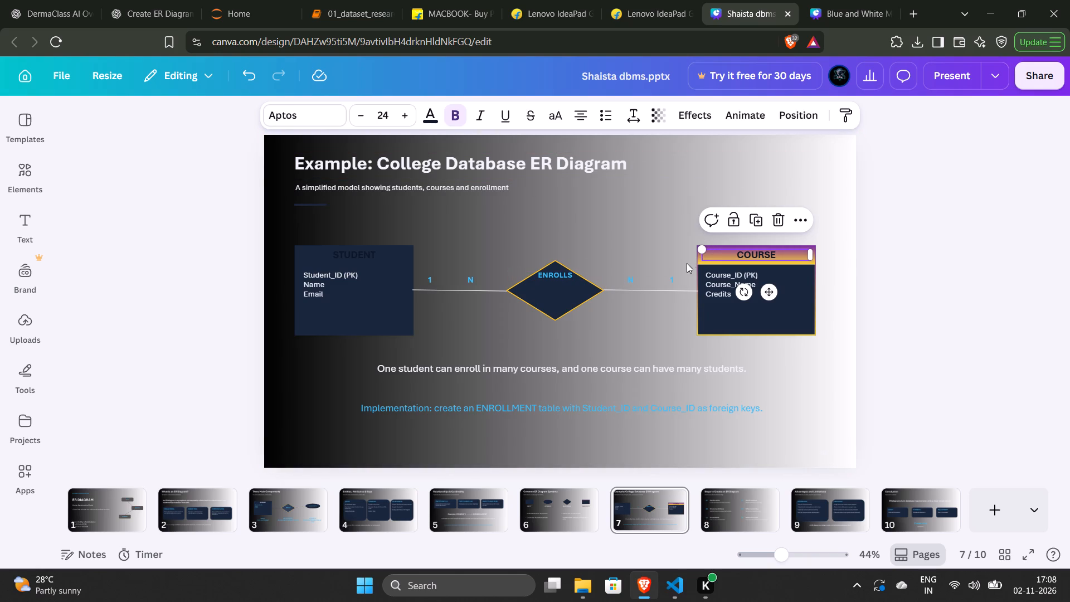
click(667, 258)
click(701, 258)
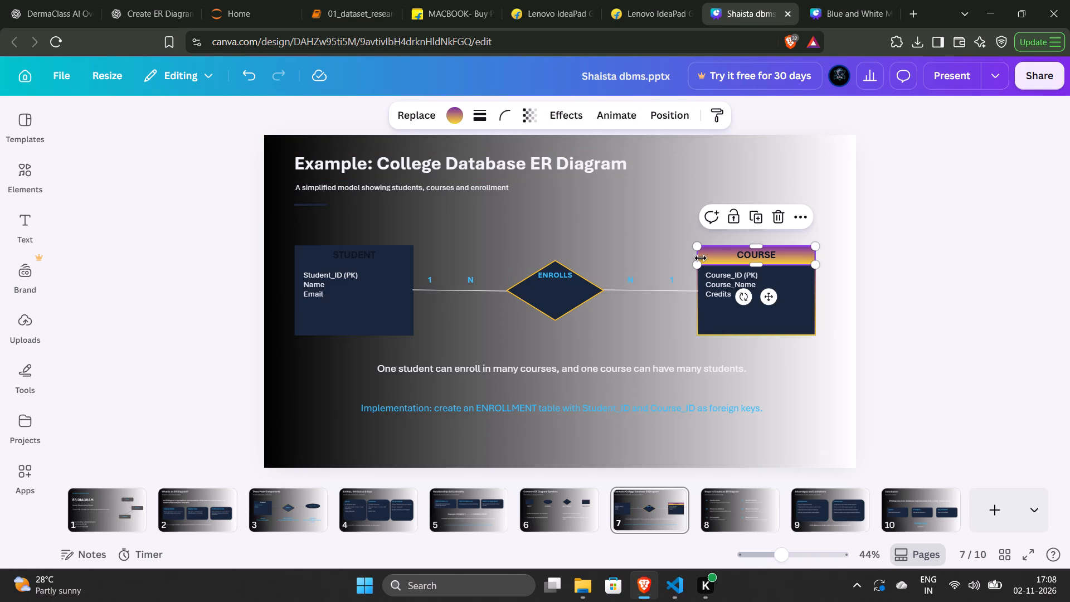
click(458, 114)
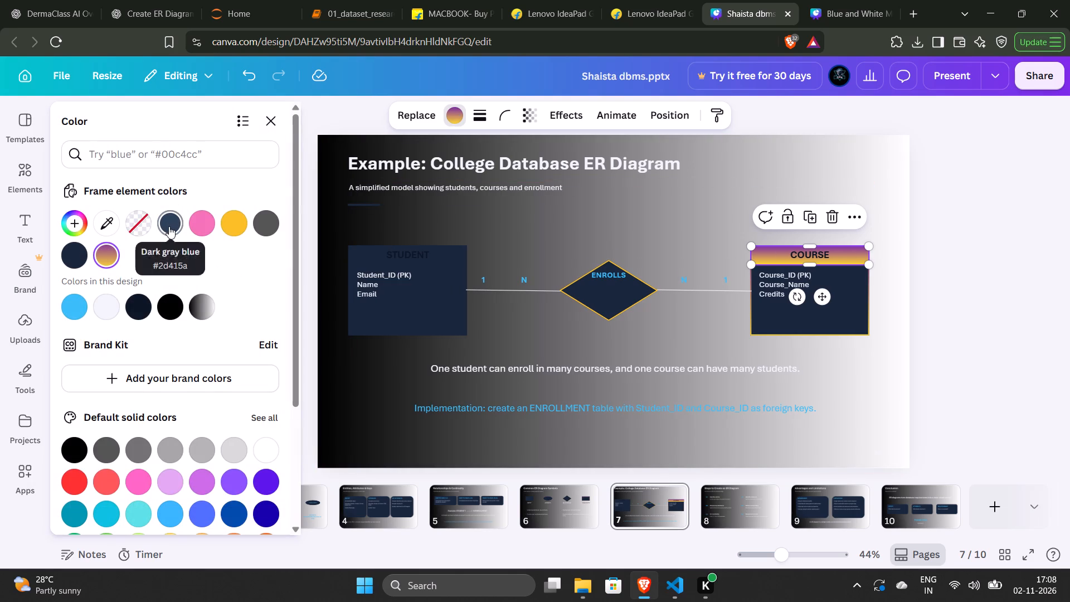
click(169, 226)
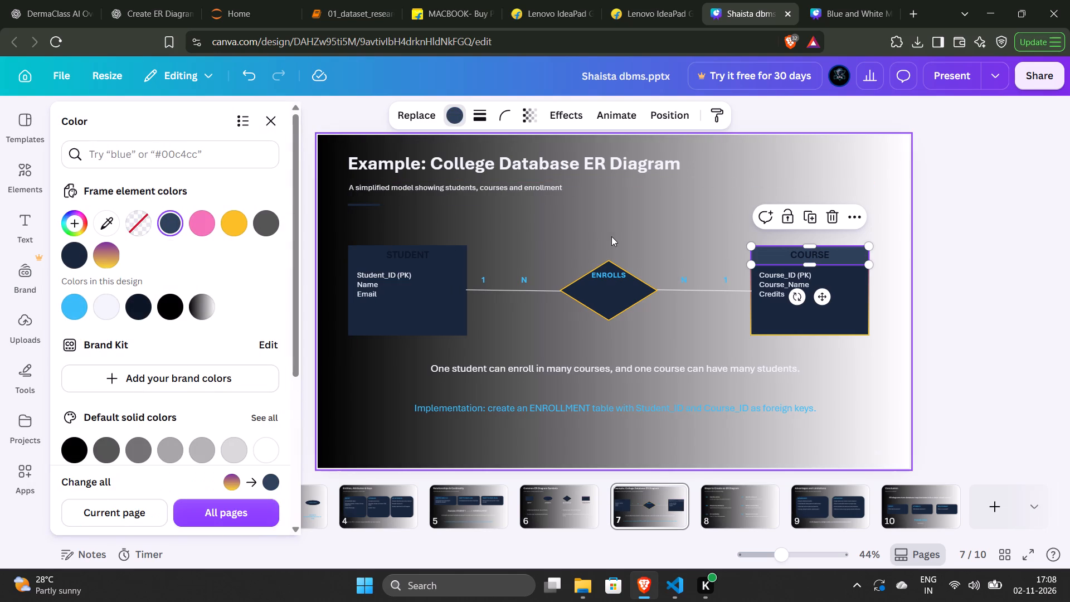
Recolor the STUDENT and COURSE header labels on page 7 to light azure (#f1f5f9).
click(415, 259)
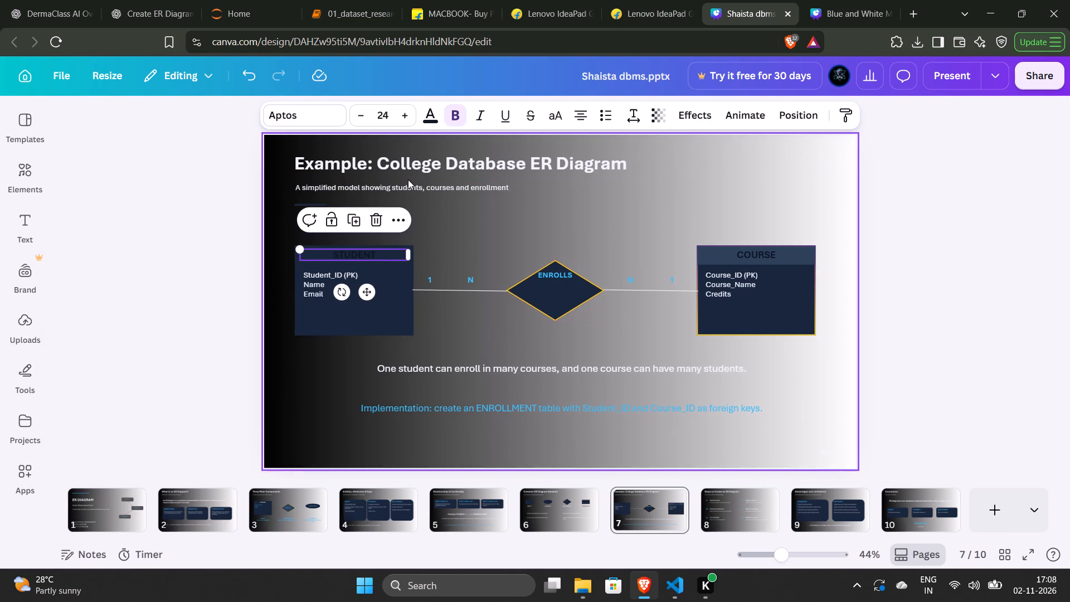
click(429, 122)
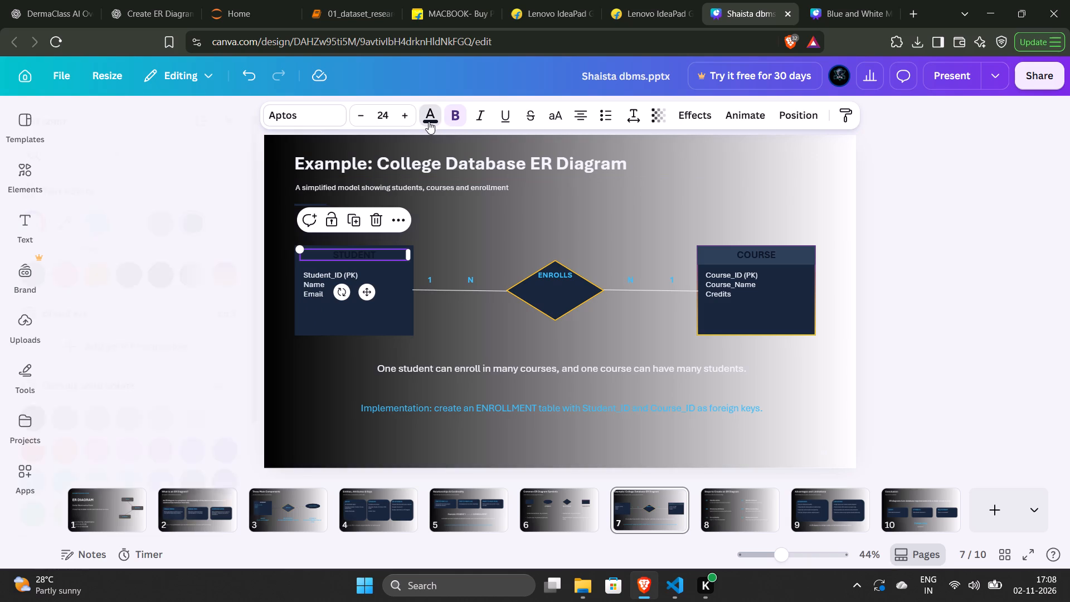
click(202, 269)
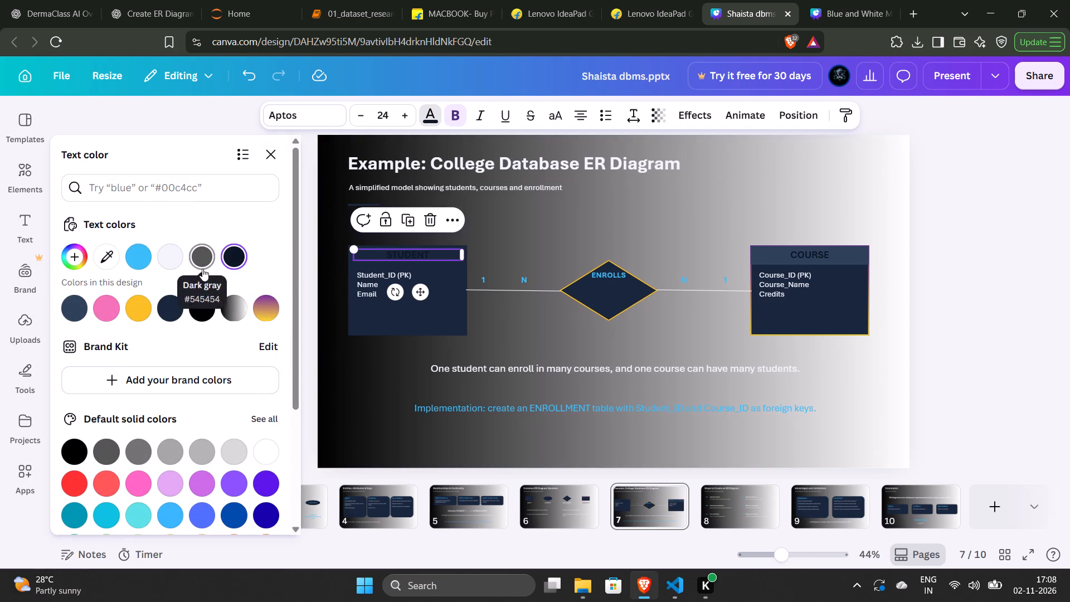
click(171, 262)
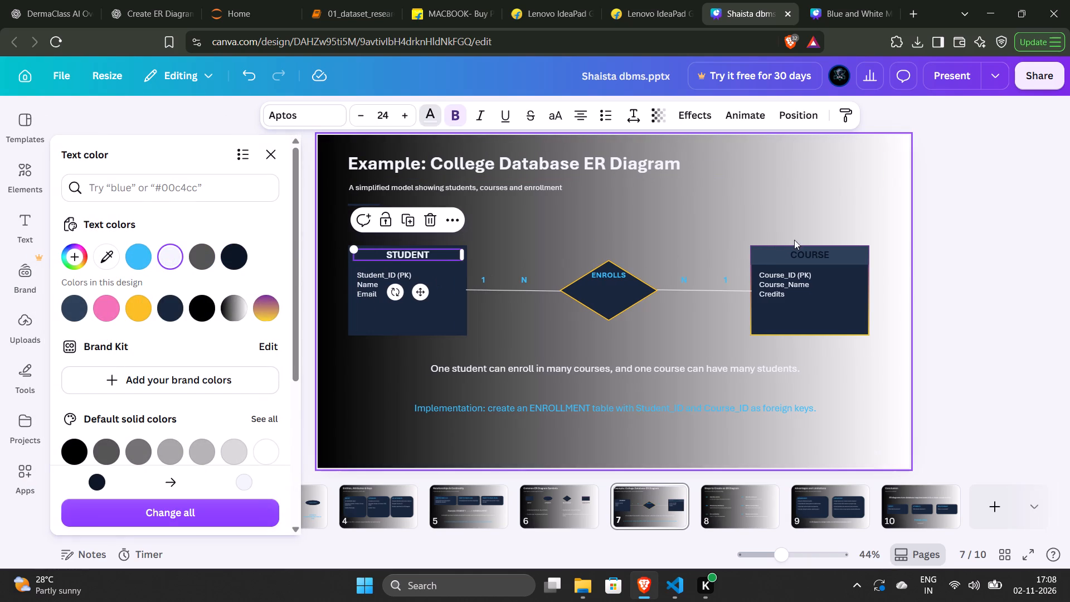
click(805, 256)
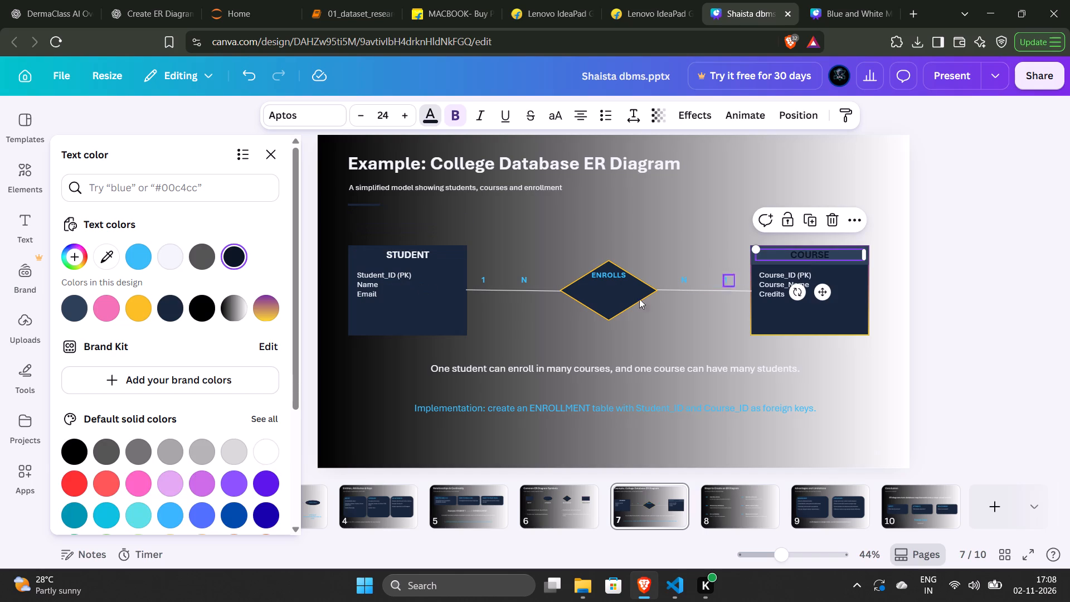
click(181, 255)
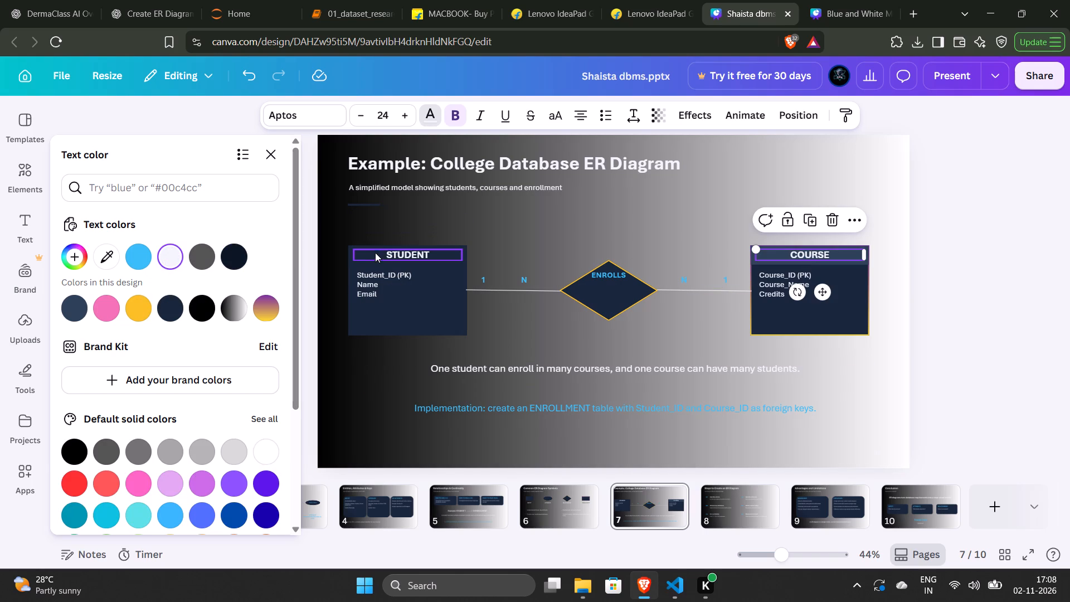
Fill the STUDENT header bar on page 7 with the same dark gray blue as the COURSE header bar.
click(351, 256)
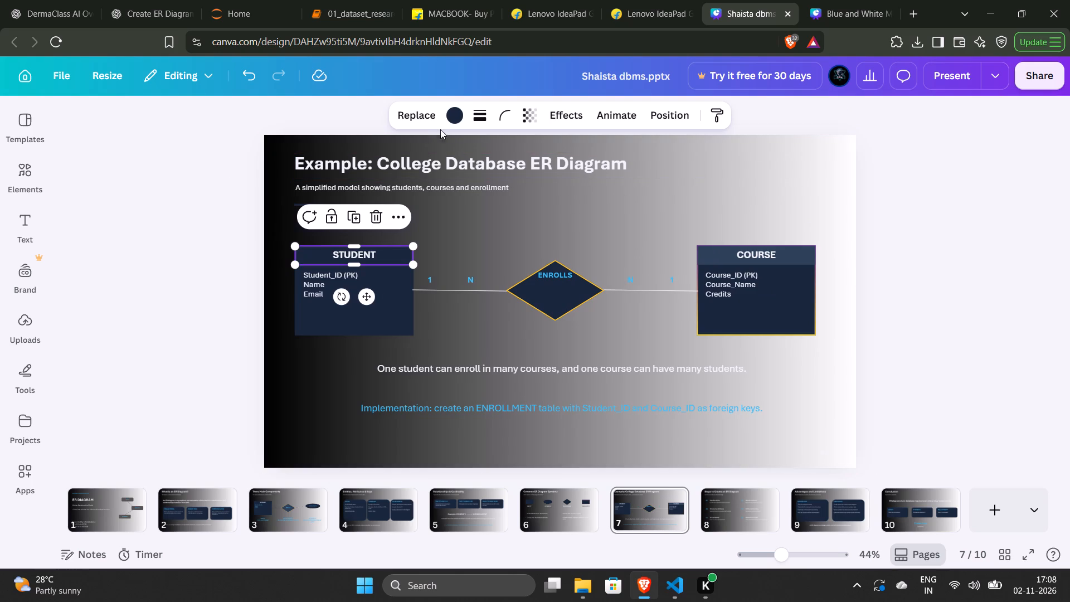
click(451, 120)
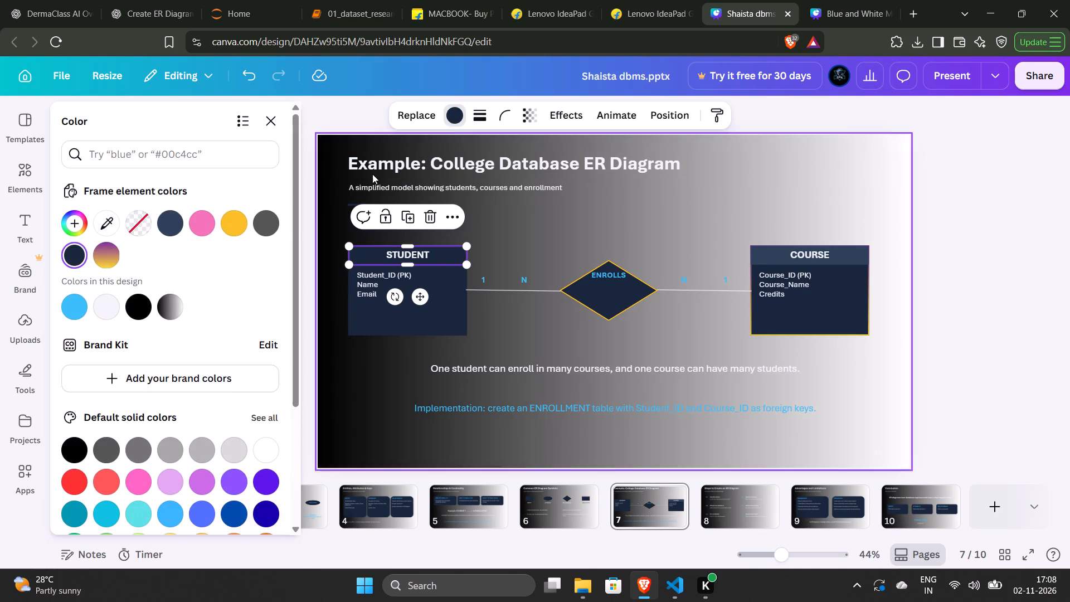
click(169, 227)
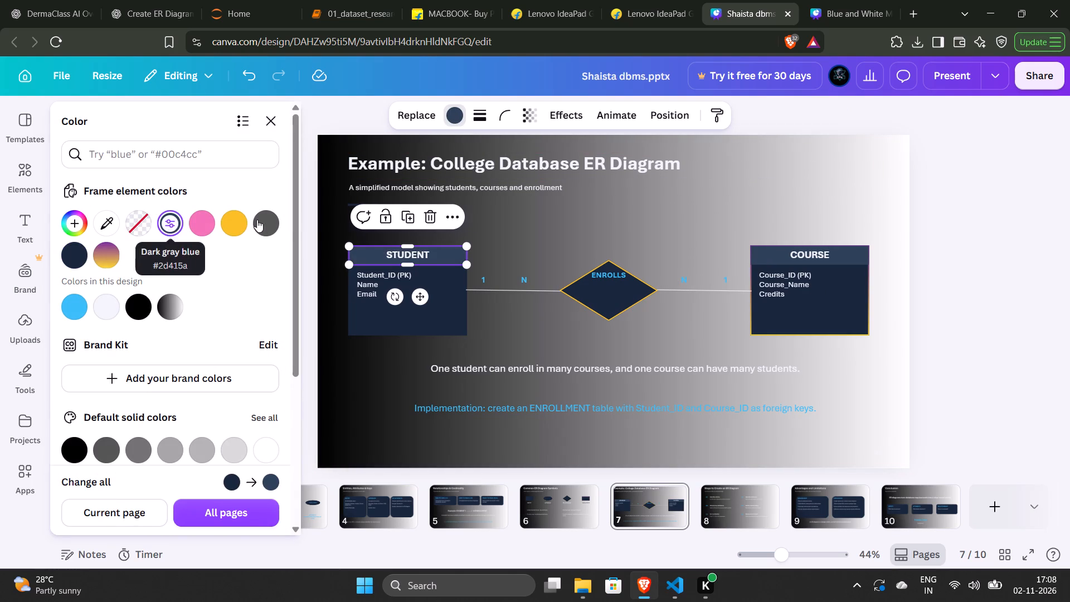
Move the ENROLLS label down to the vertical middle of its diamond on page 7.
click(600, 273)
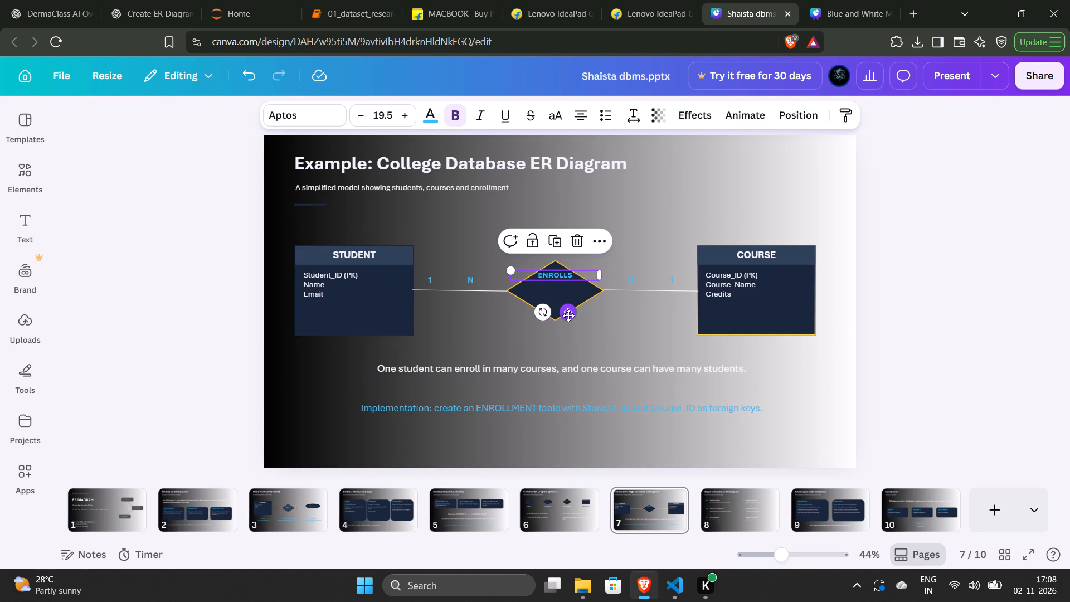
drag(568, 315, 568, 331)
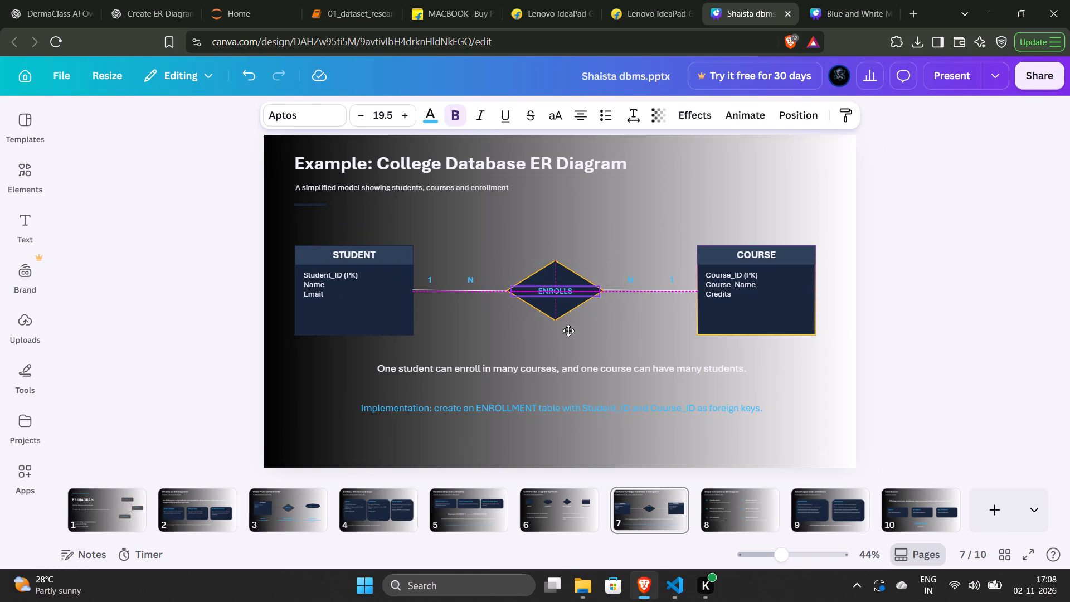
drag(568, 331, 571, 332)
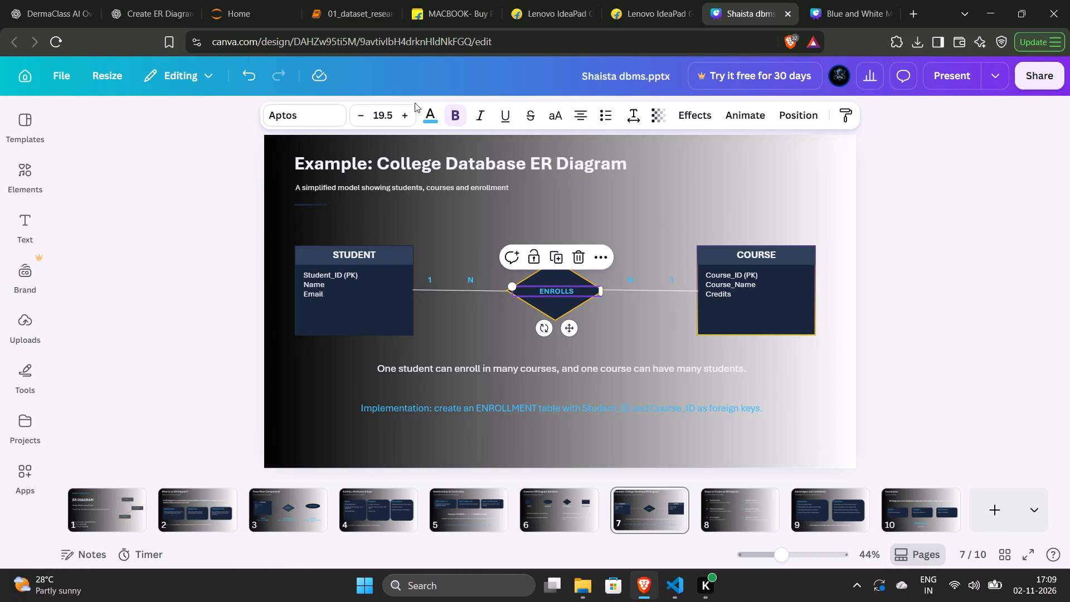
Change the ENROLLS label's text color on page 7 to light azure (#f1f5f9).
click(427, 115)
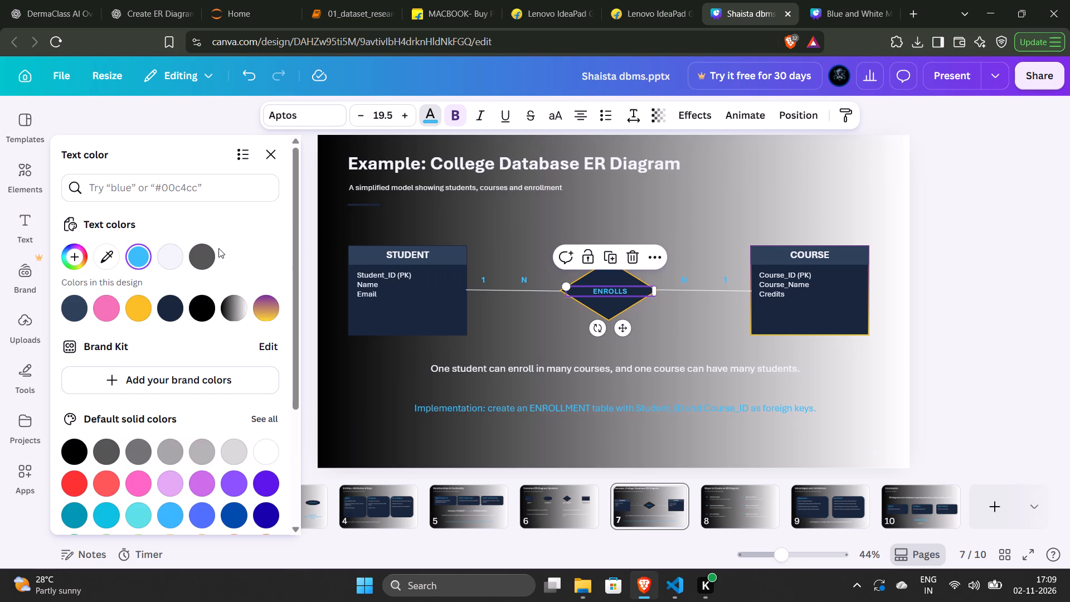
click(159, 265)
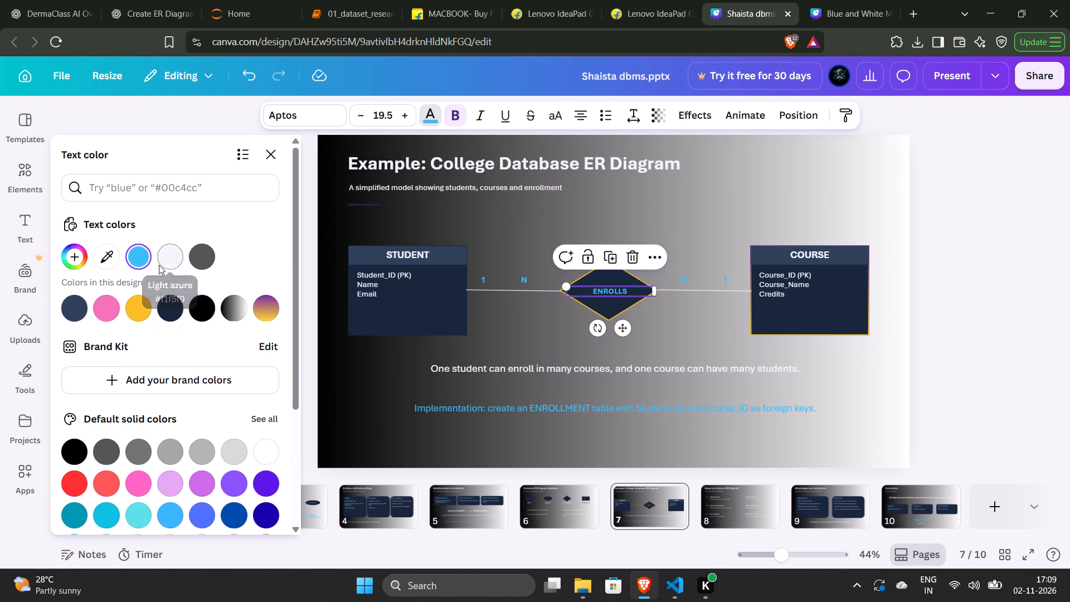
click(169, 265)
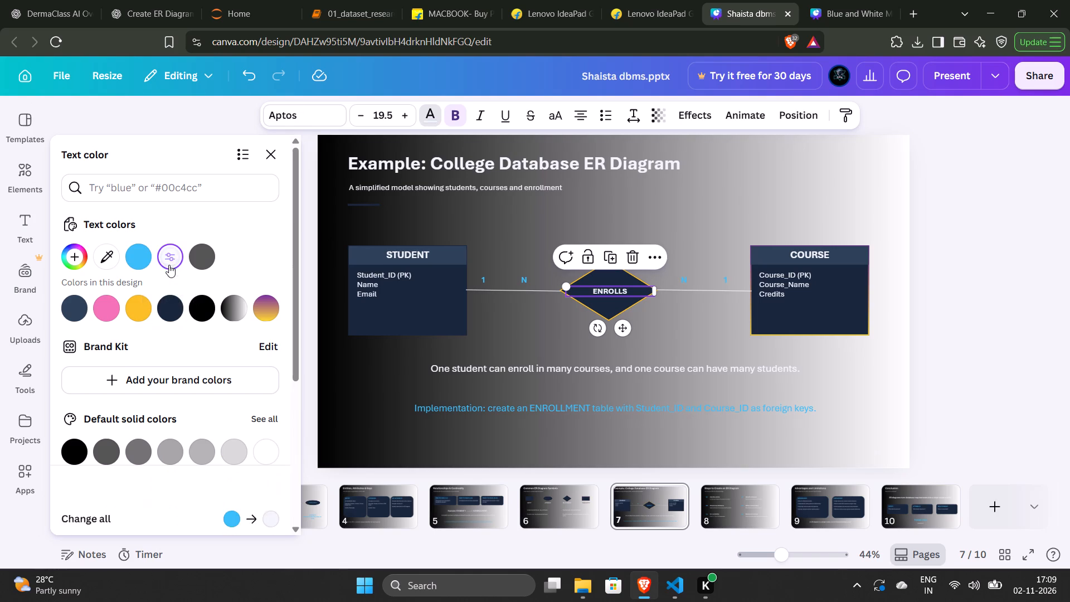
click(596, 166)
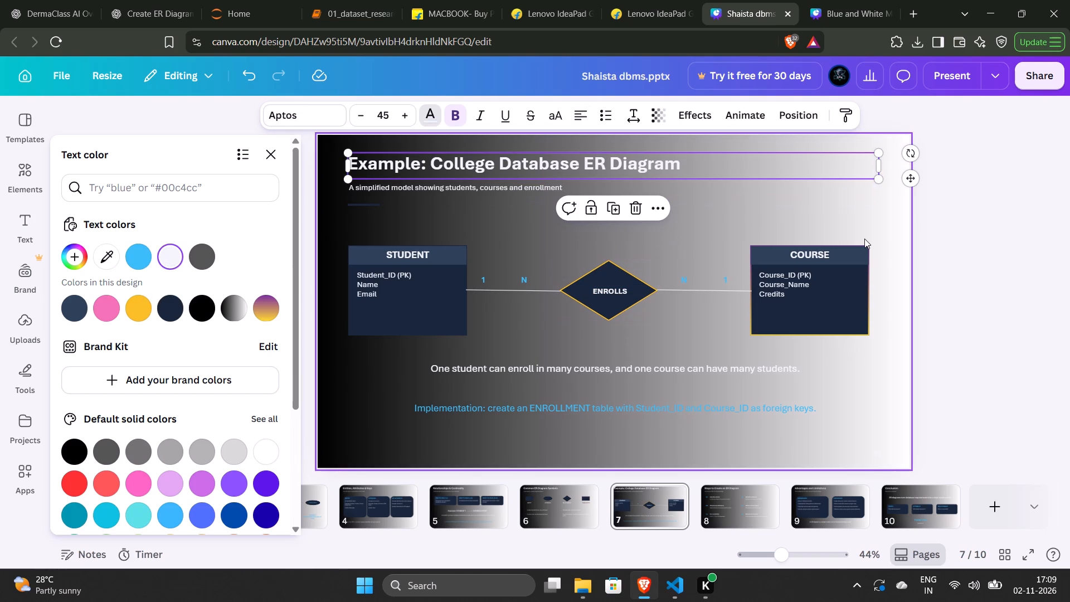
click(1033, 251)
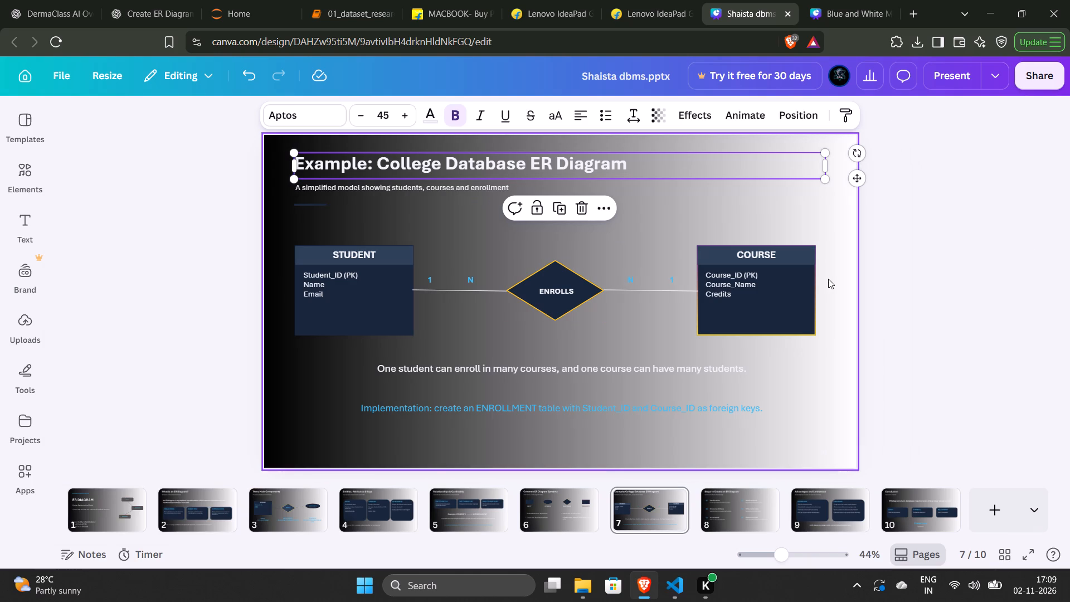
click(903, 295)
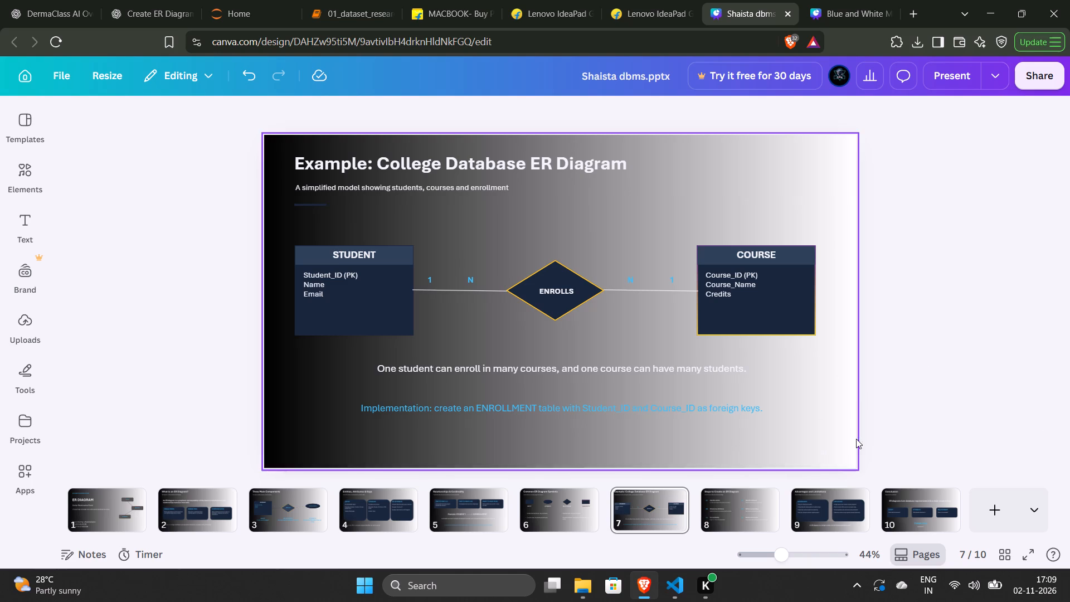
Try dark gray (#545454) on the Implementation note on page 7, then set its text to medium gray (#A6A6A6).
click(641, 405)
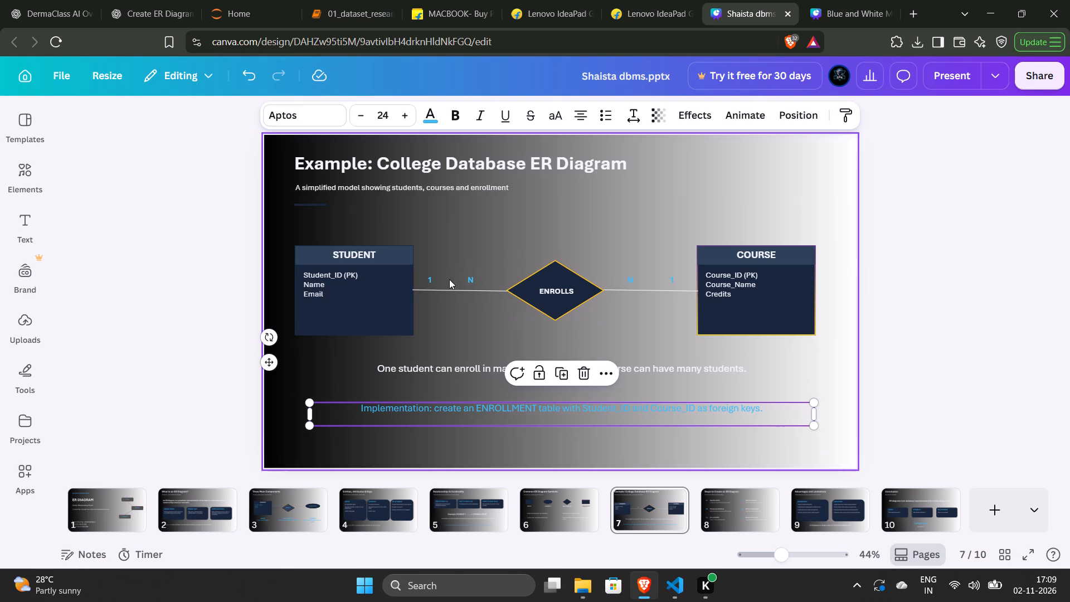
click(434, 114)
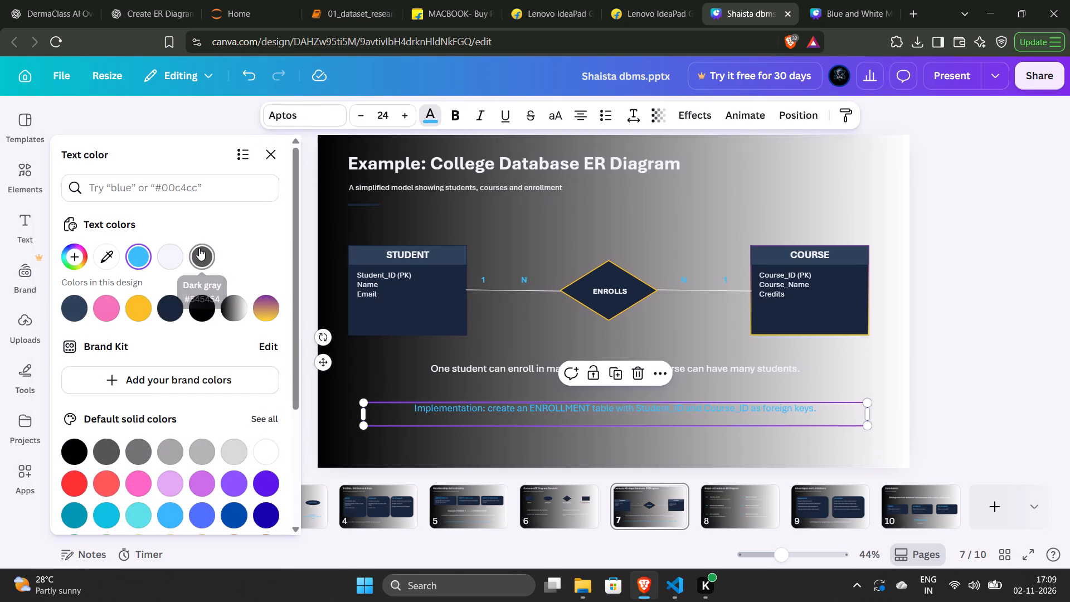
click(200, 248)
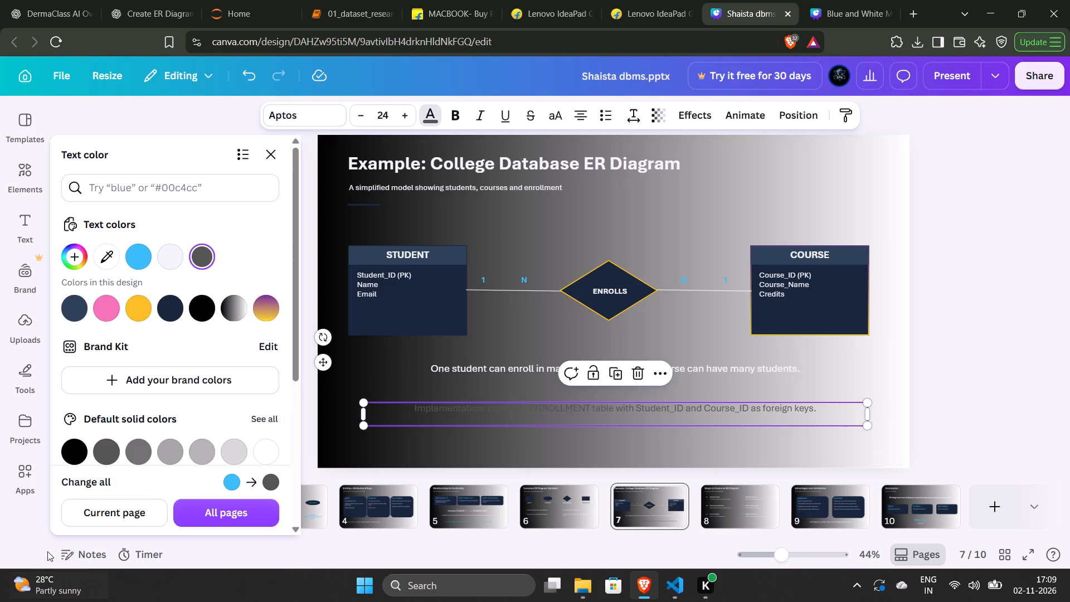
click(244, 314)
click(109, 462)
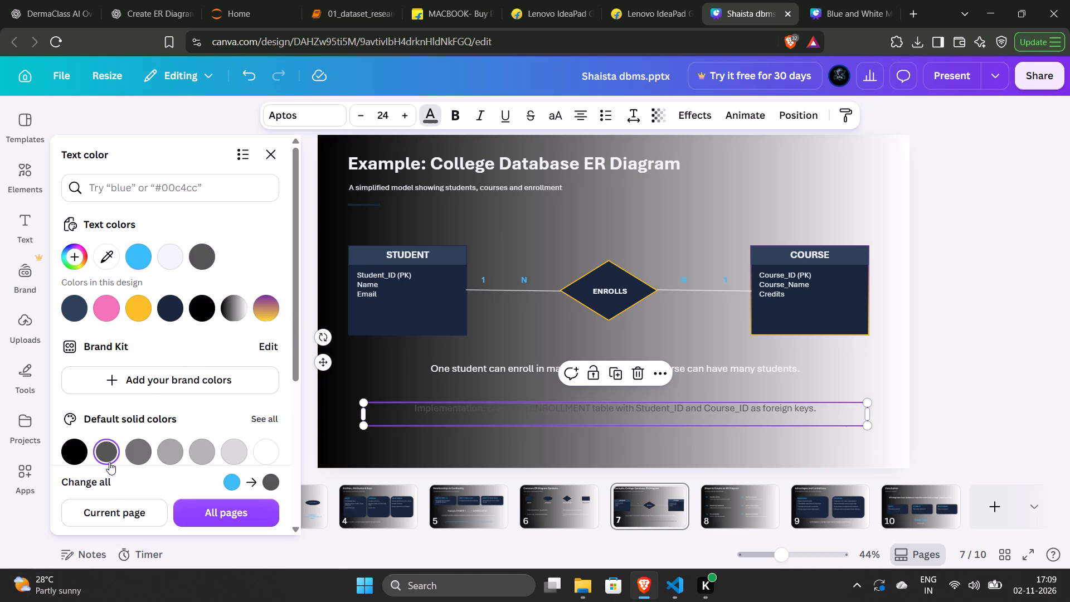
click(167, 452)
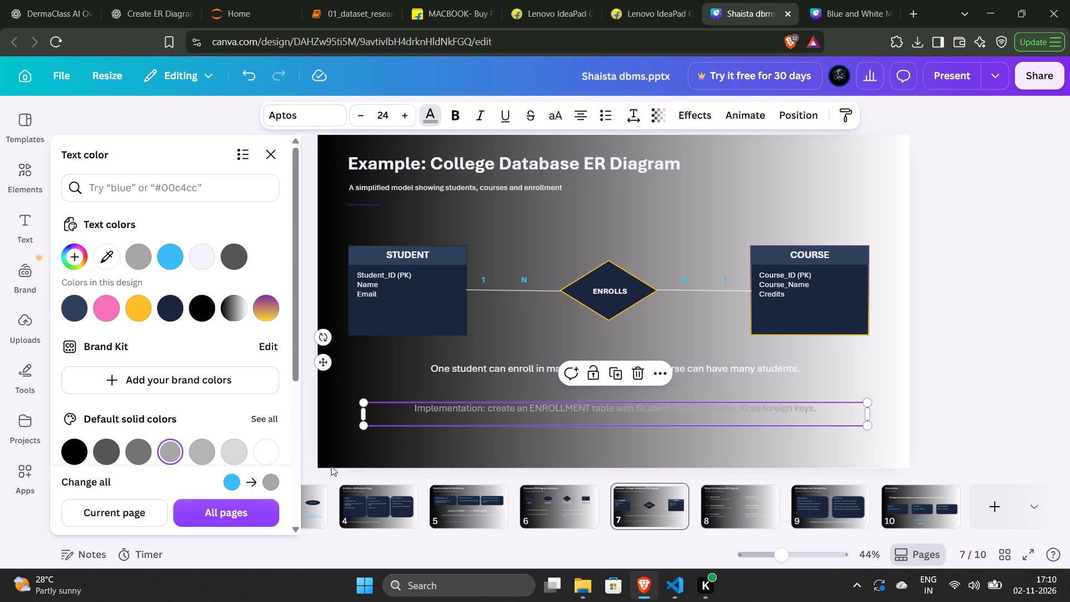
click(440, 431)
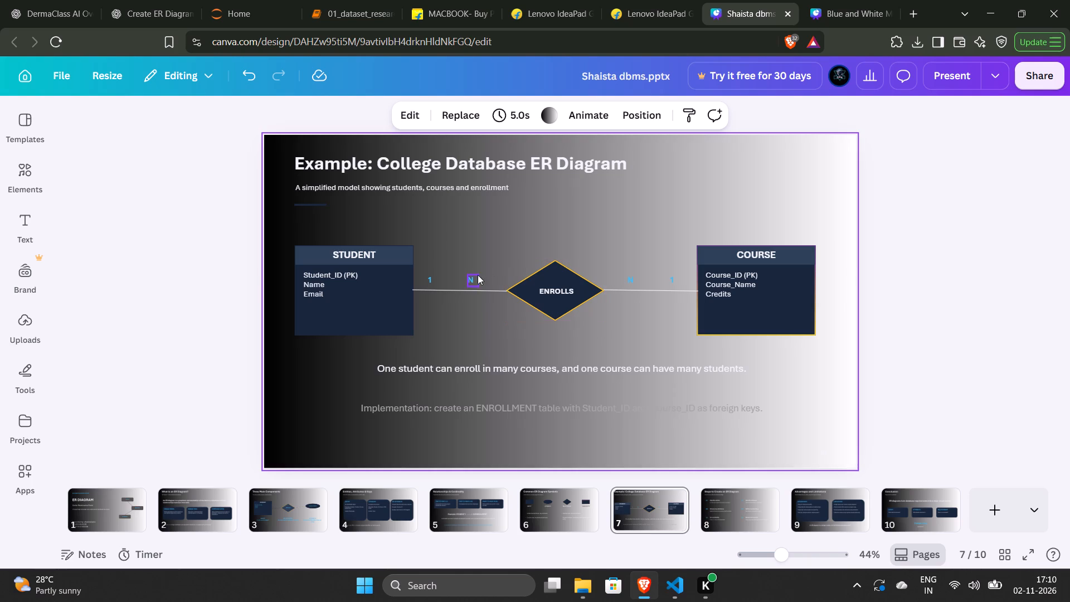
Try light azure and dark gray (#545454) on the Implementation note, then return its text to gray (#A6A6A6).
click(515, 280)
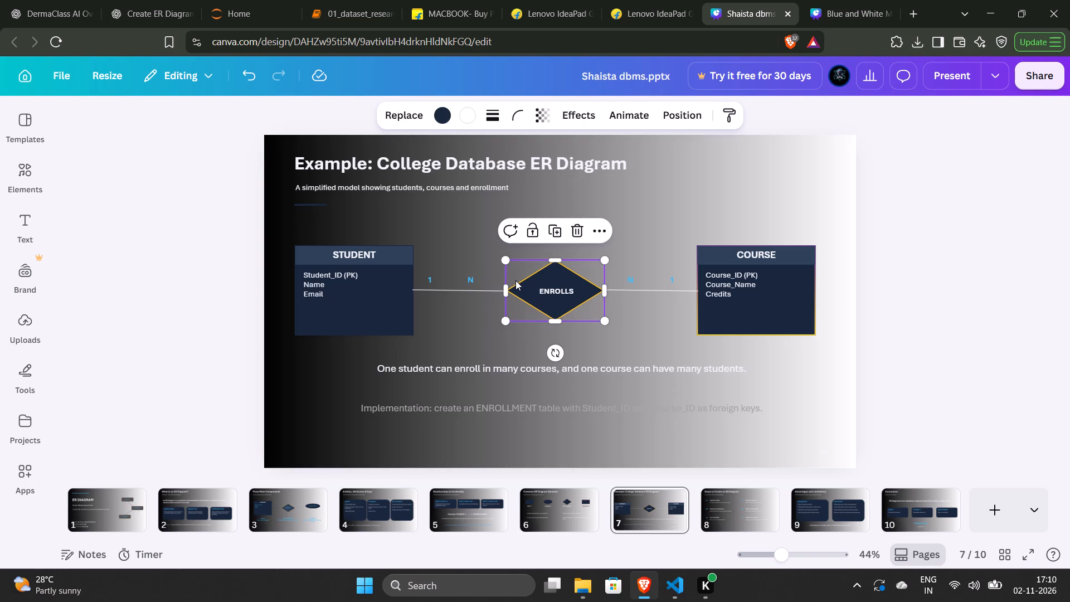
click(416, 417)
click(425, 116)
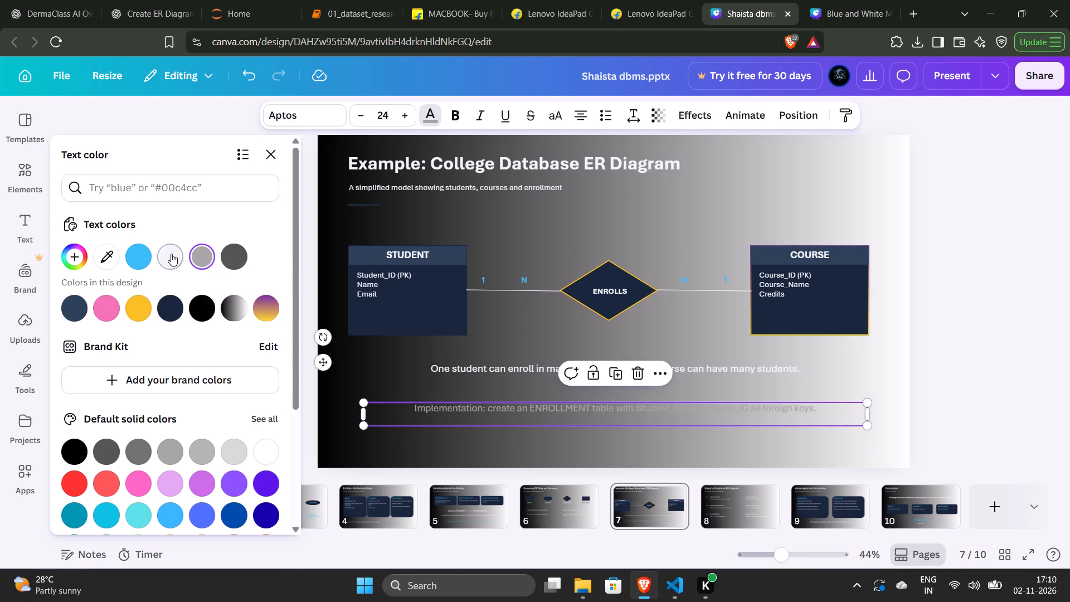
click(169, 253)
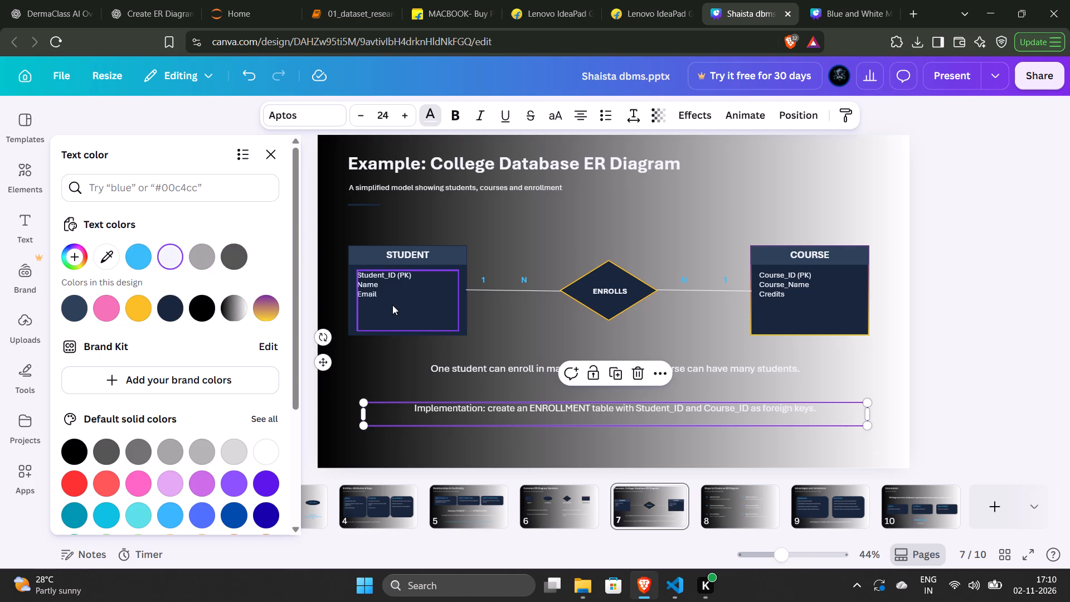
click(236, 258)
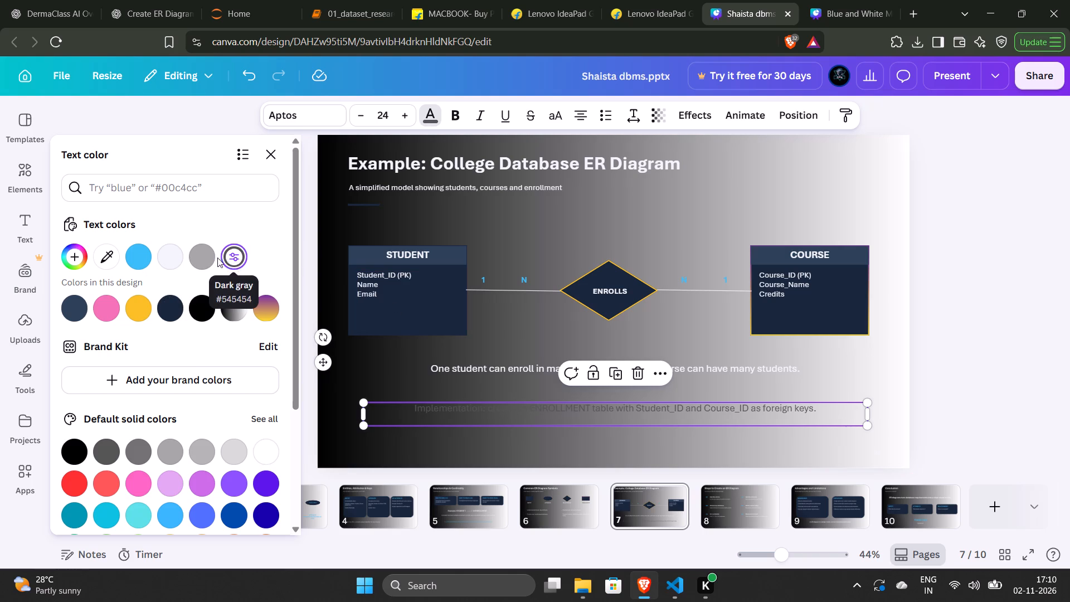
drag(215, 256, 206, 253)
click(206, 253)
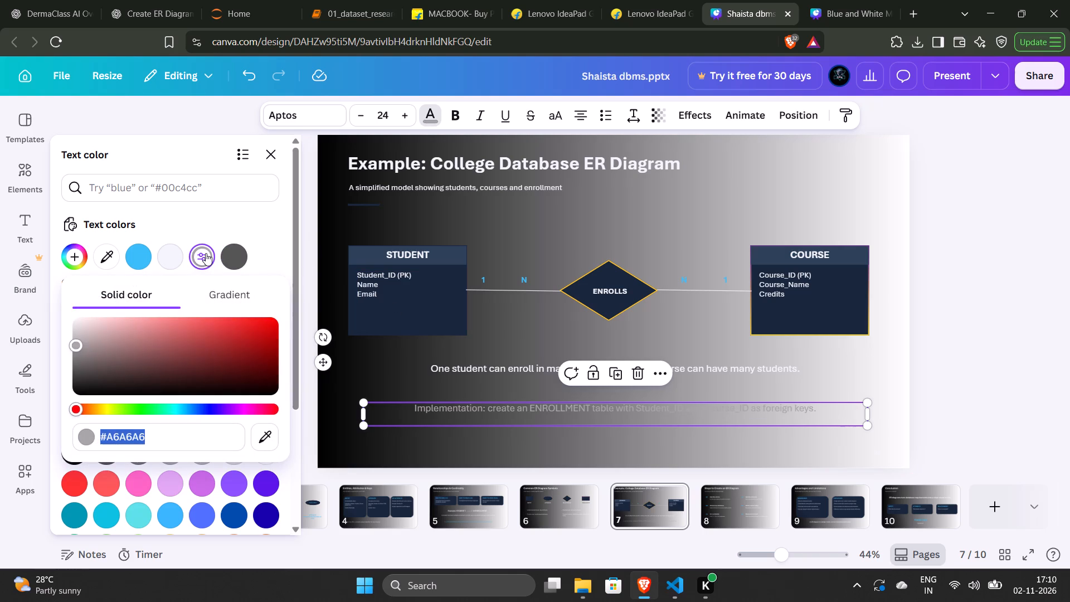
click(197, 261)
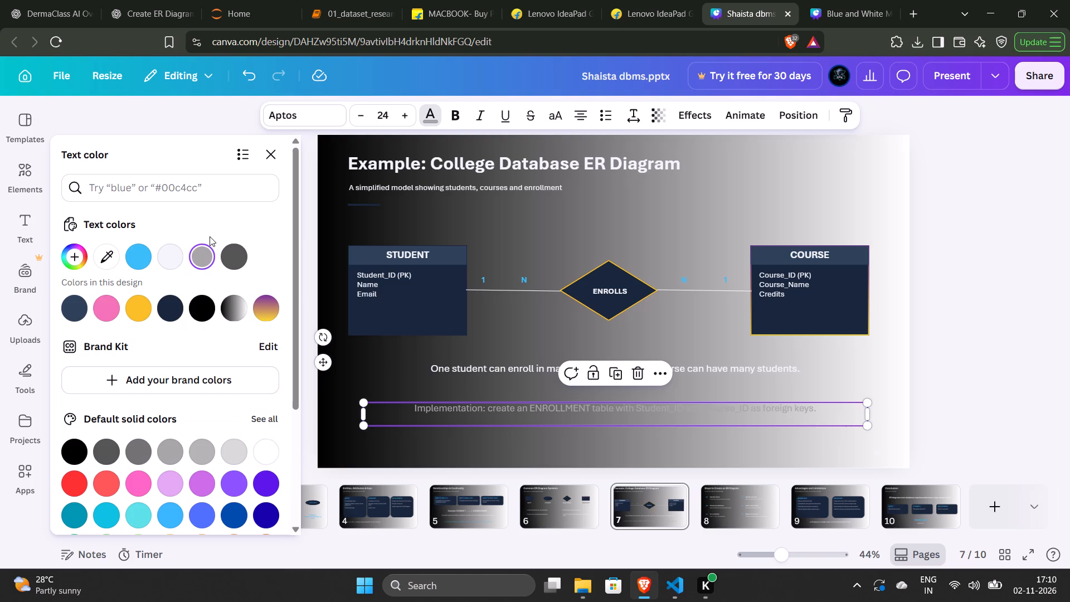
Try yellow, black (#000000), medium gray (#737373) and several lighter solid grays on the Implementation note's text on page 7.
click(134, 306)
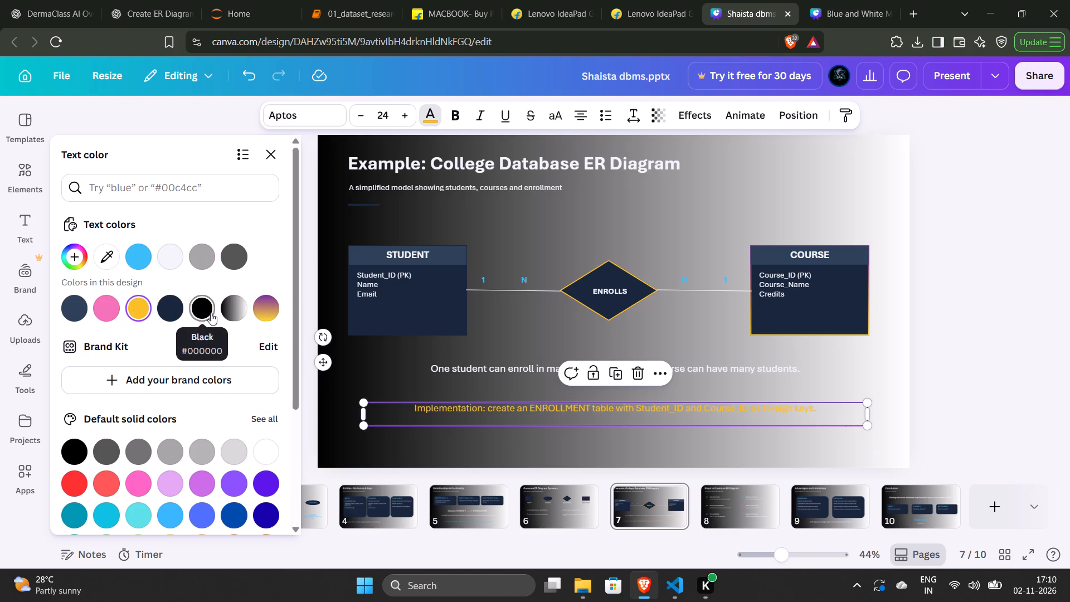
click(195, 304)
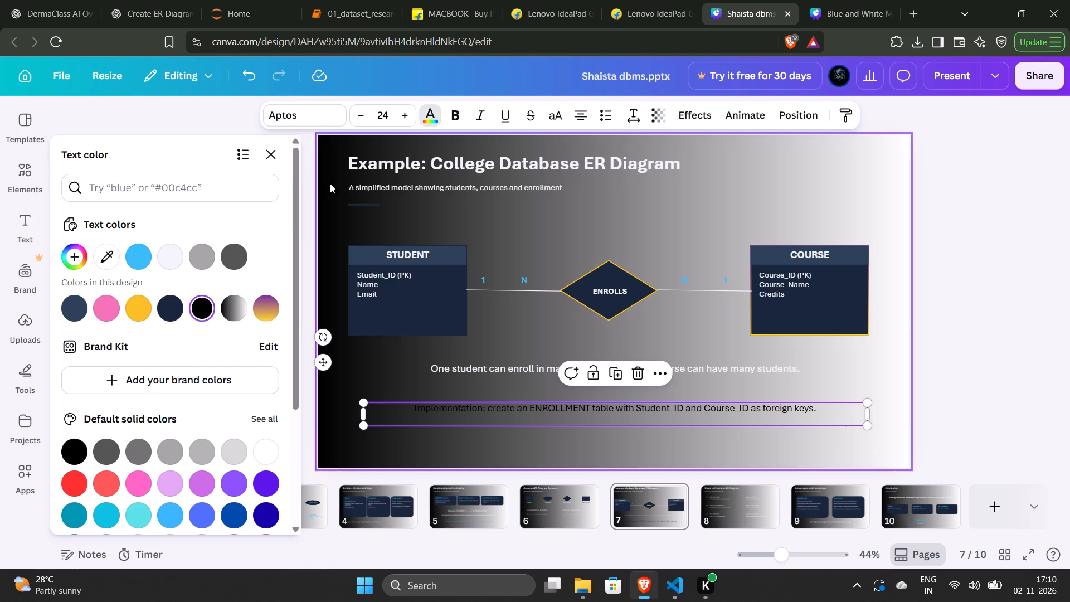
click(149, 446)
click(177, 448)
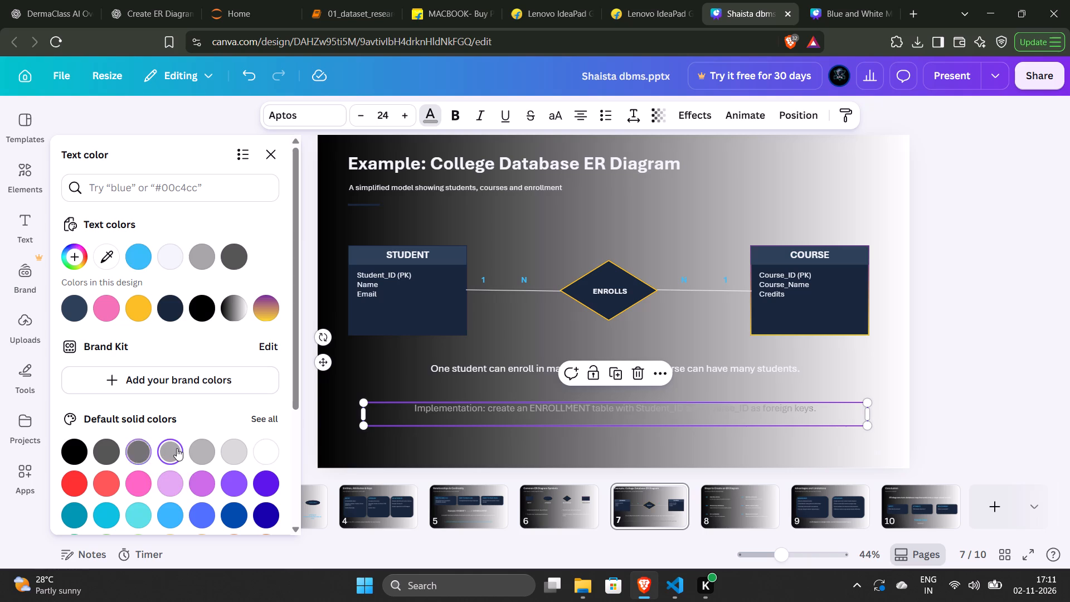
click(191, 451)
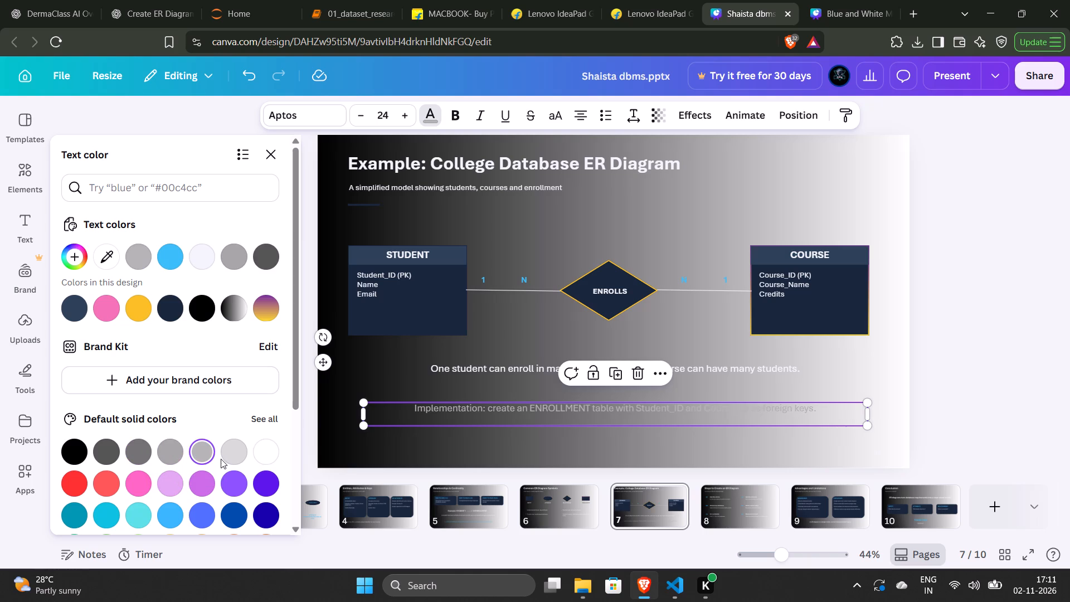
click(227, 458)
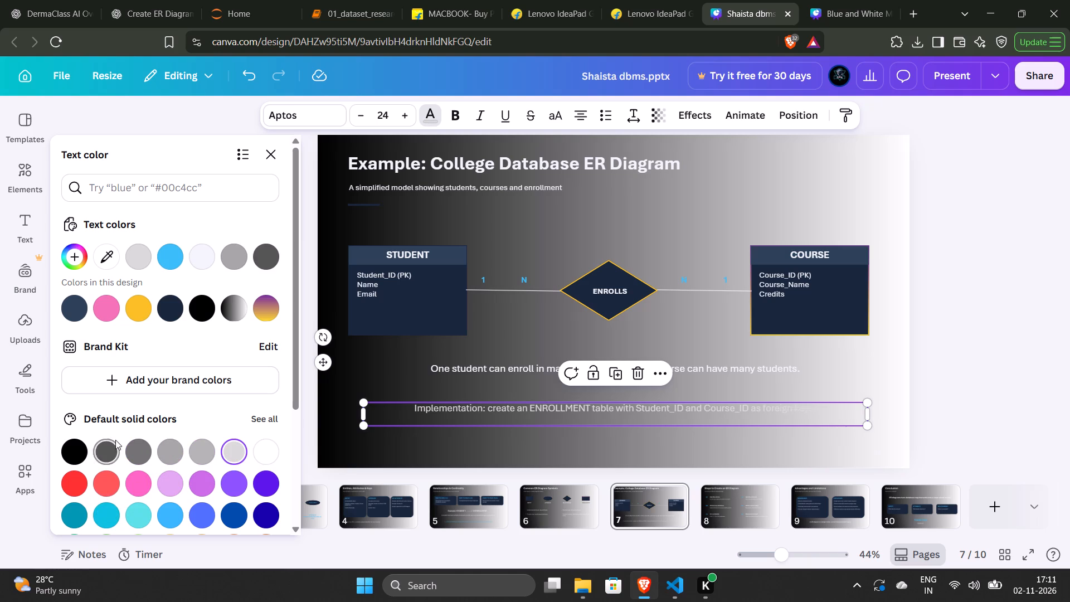
Try the default dark gradients on the Implementation note, then apply the gray-to-white gradient (#a6a6a6 to #ffffff) to its text.
scroll(129, 412, down, 3)
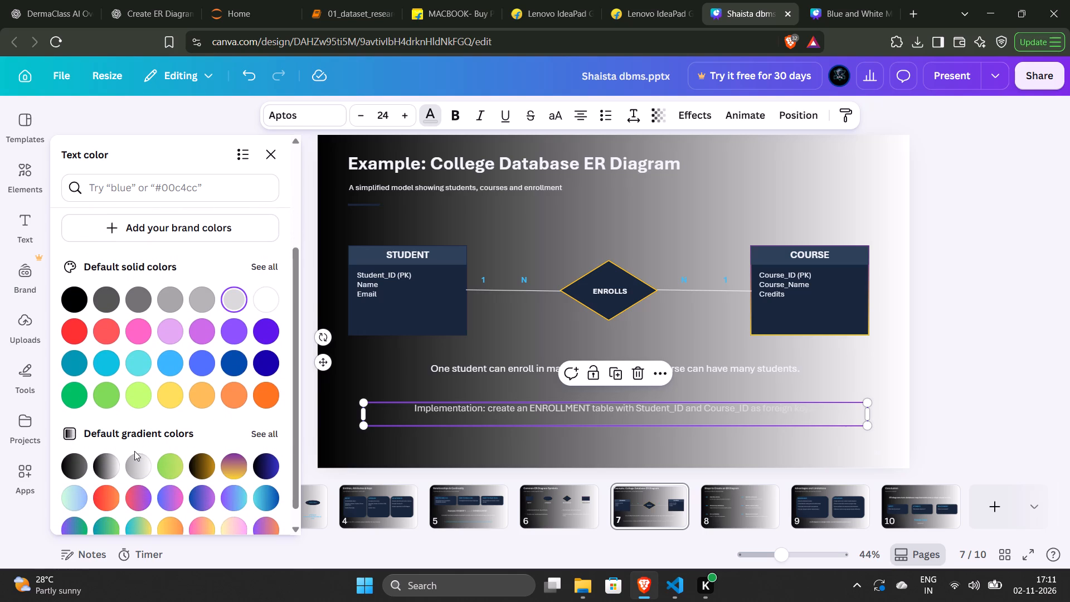
click(81, 460)
click(110, 463)
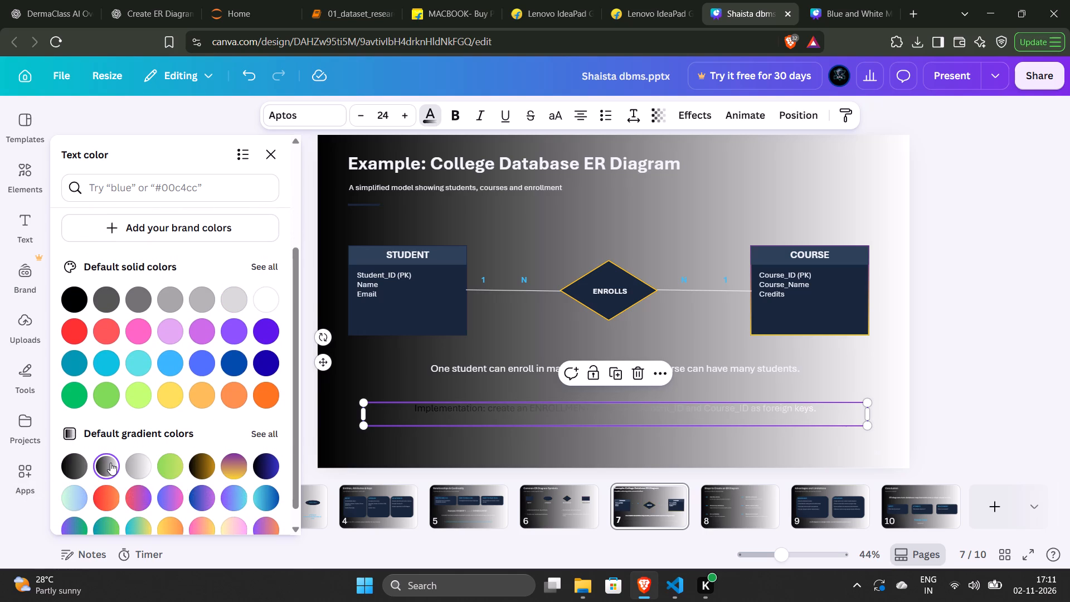
click(140, 467)
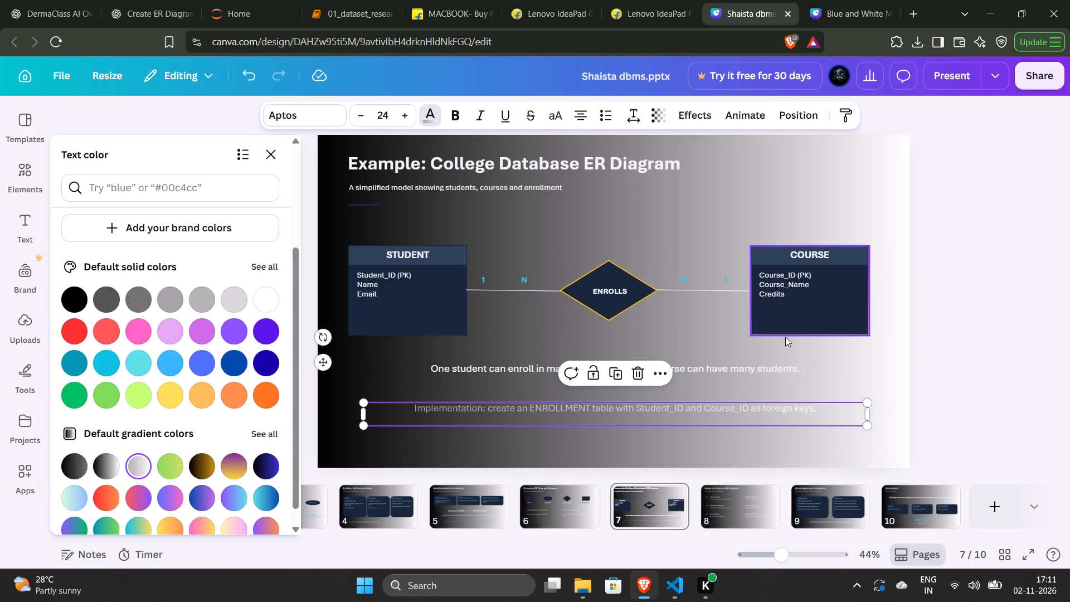
click(977, 320)
click(977, 320)
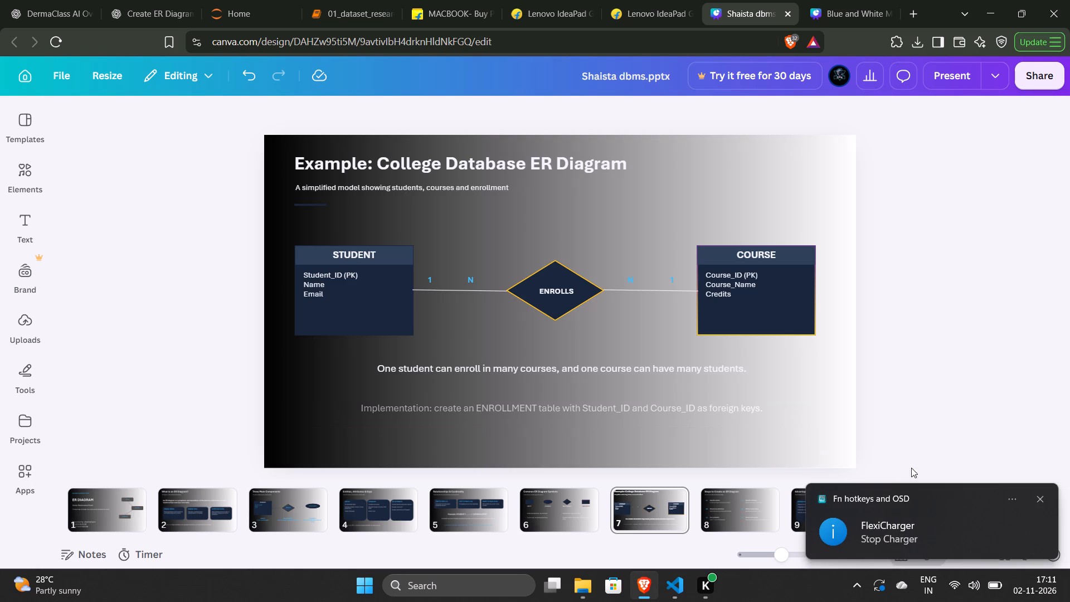
click(903, 412)
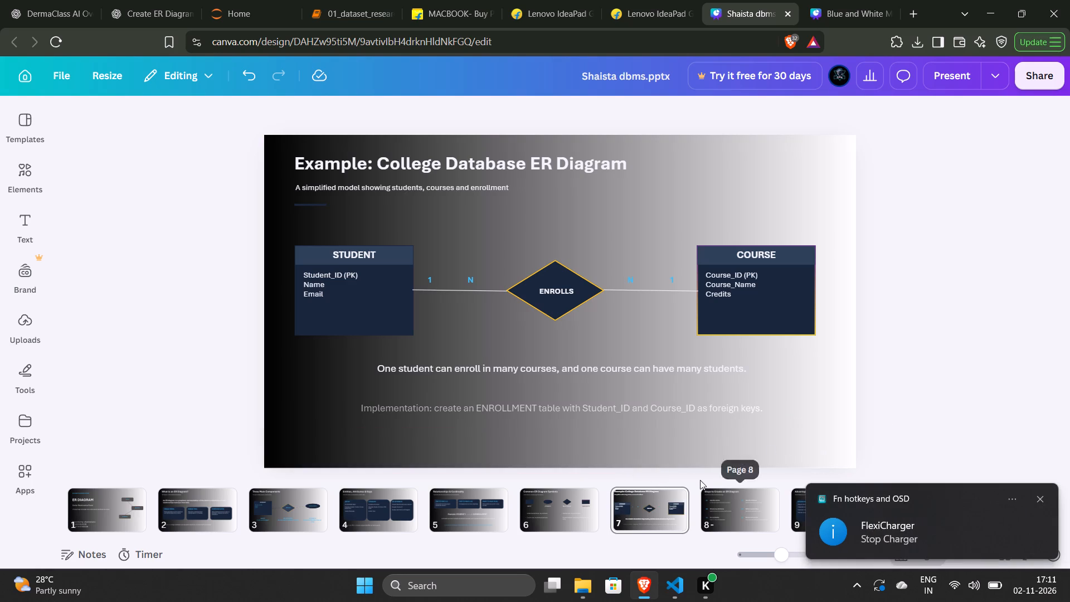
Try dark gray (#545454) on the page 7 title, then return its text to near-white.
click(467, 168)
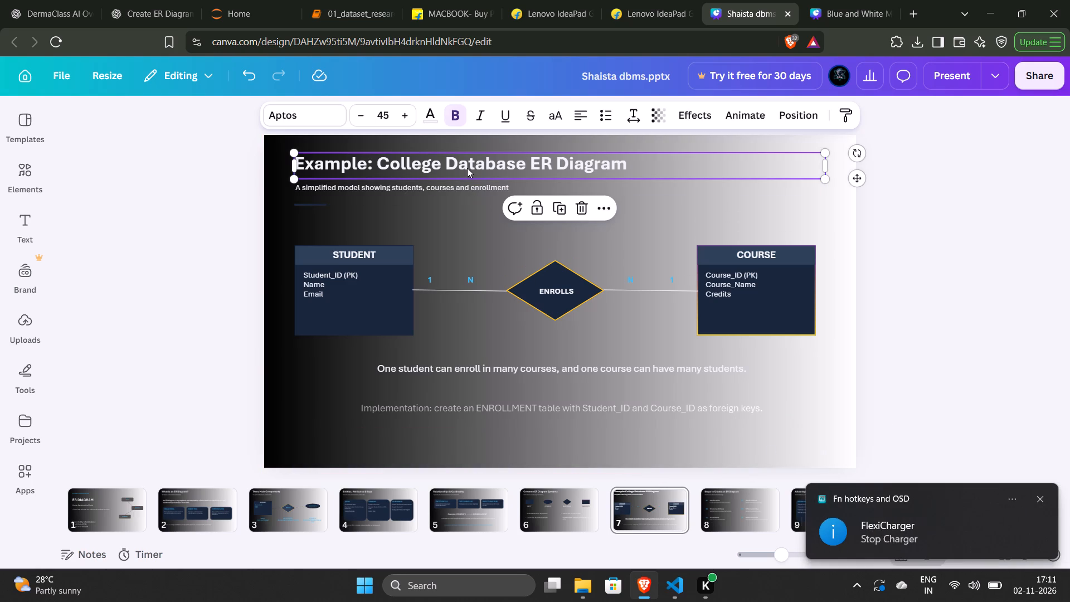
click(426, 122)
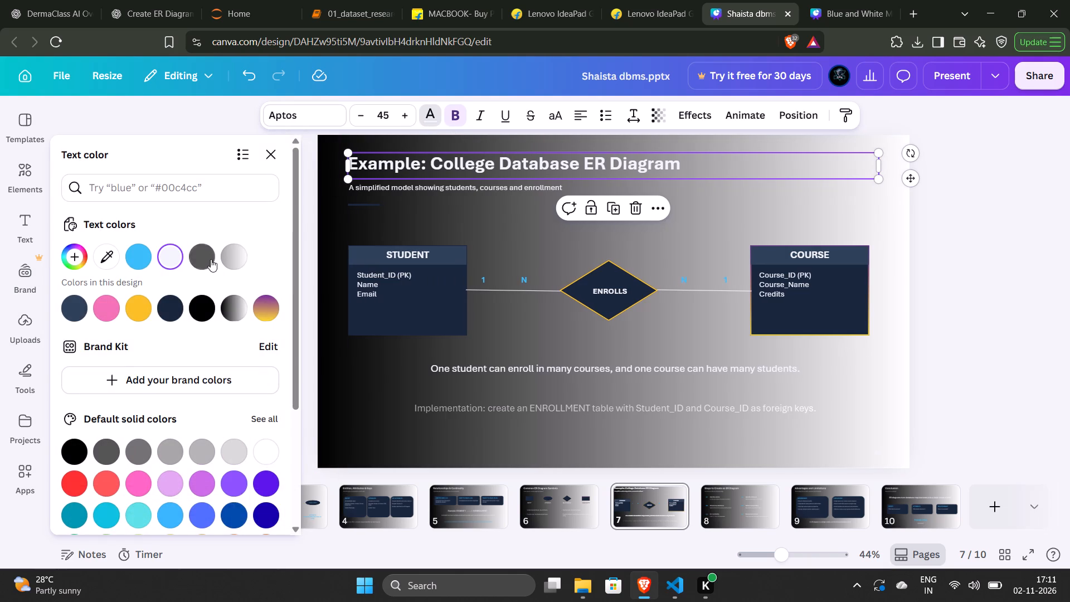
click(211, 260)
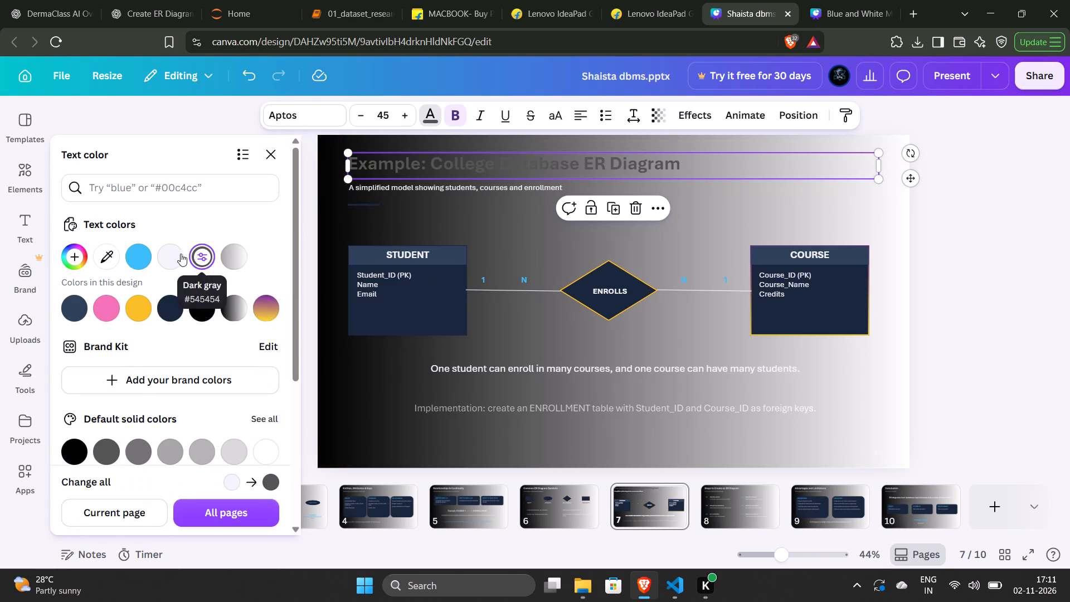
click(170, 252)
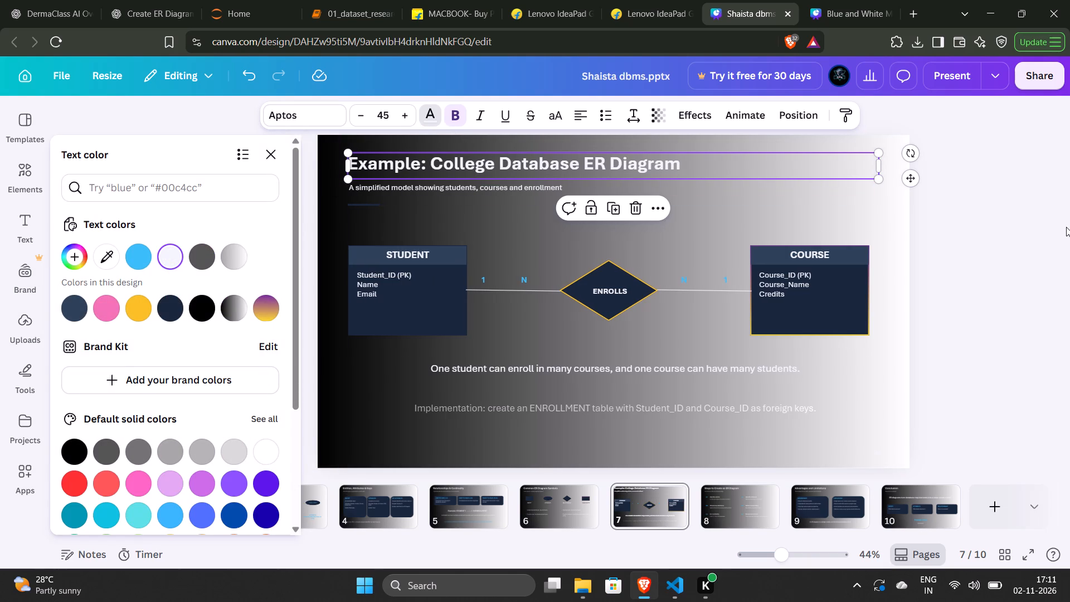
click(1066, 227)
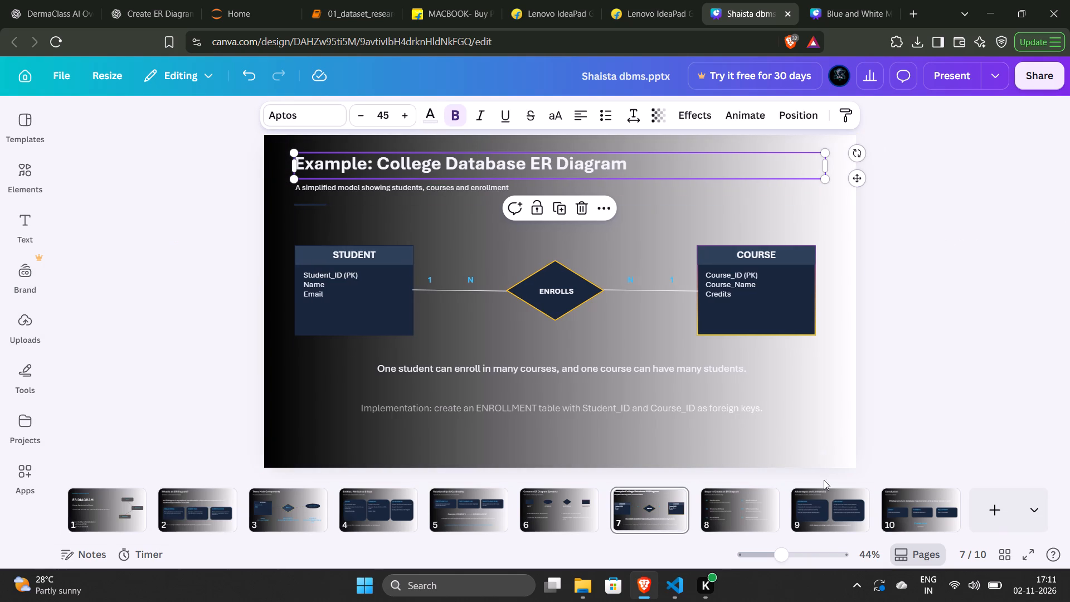
On page 10, recolor the statement "ER diagrams turn database requirements into a clear visual model." with the #a6a6a6-to-#ffffff gradient.
click(769, 506)
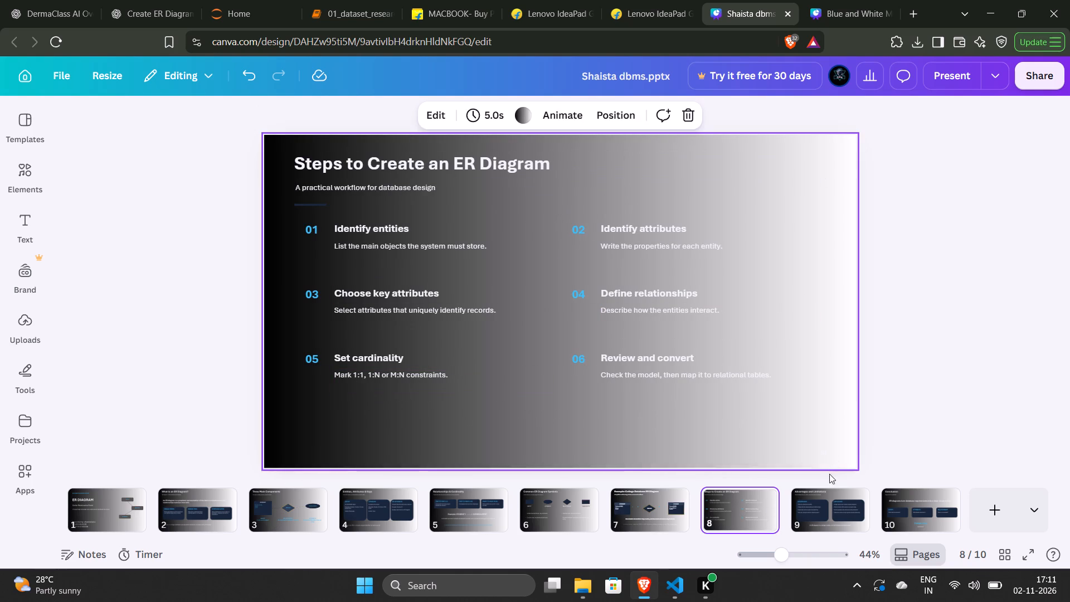
click(829, 493)
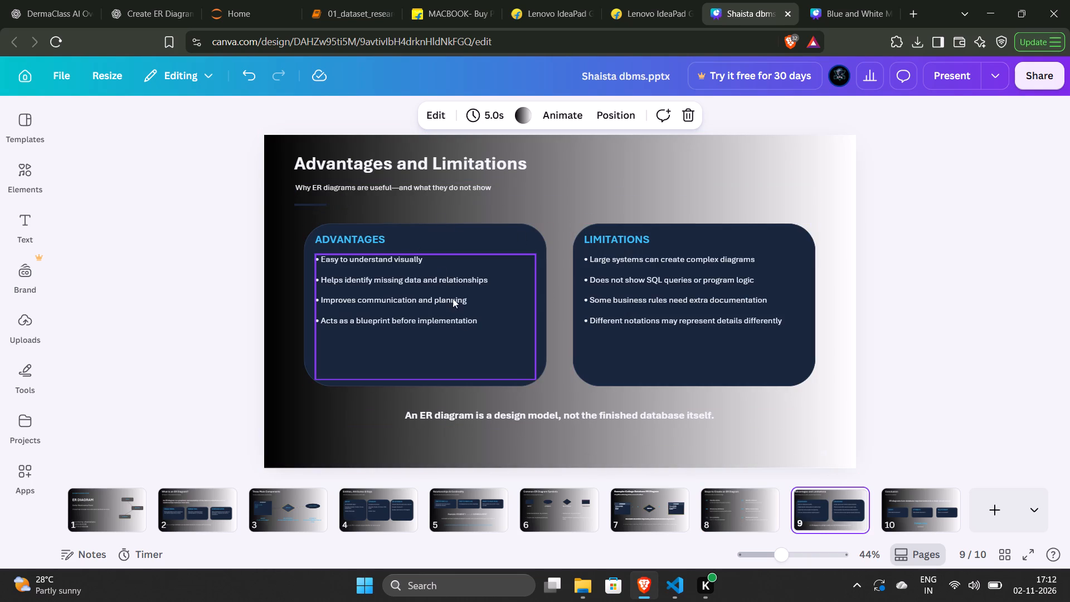
click(893, 507)
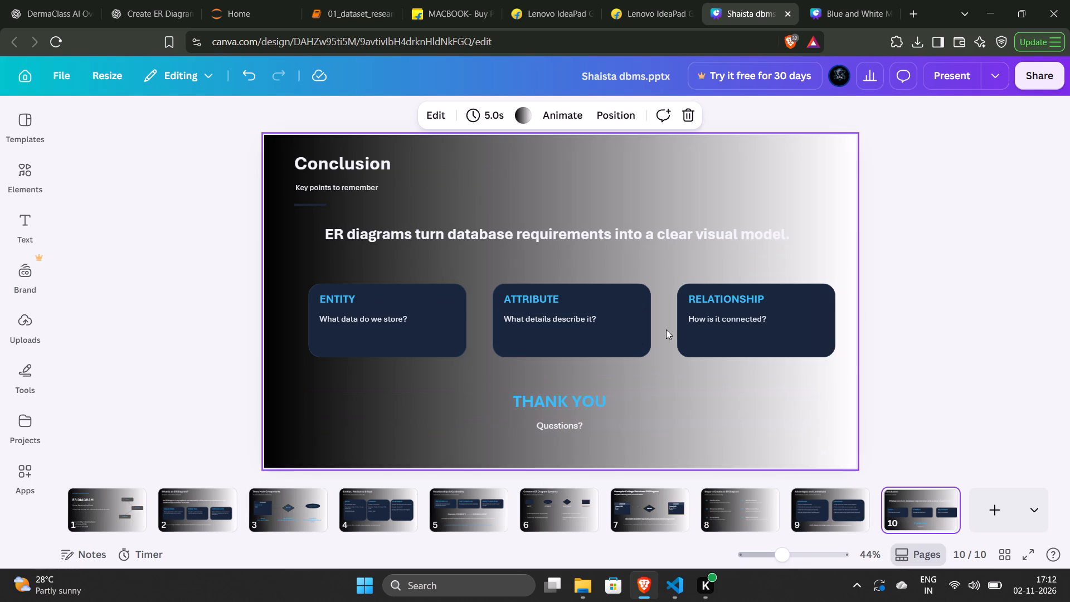
click(663, 249)
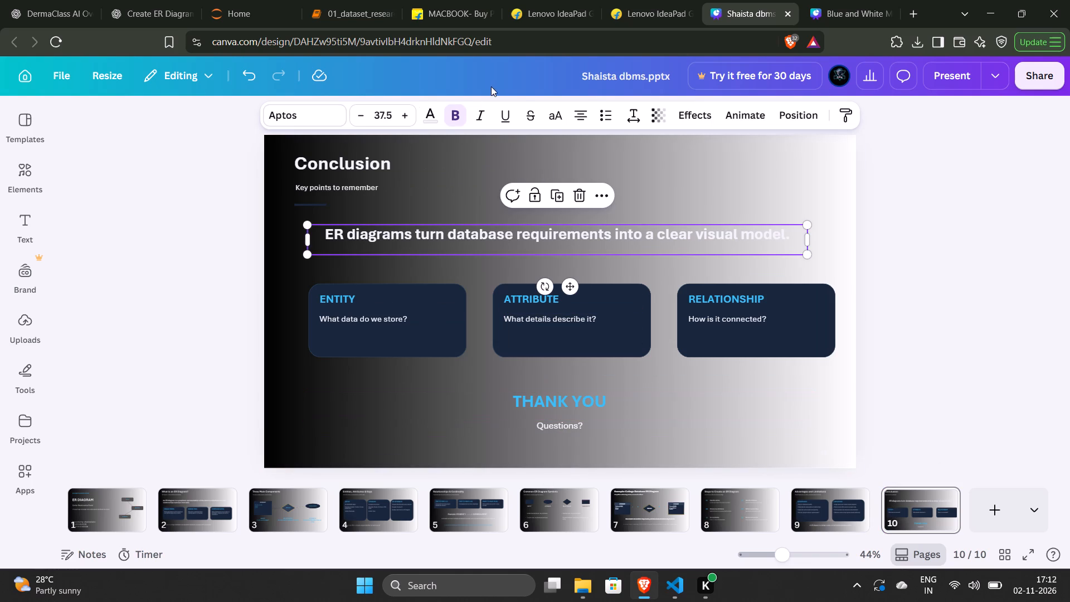
click(434, 113)
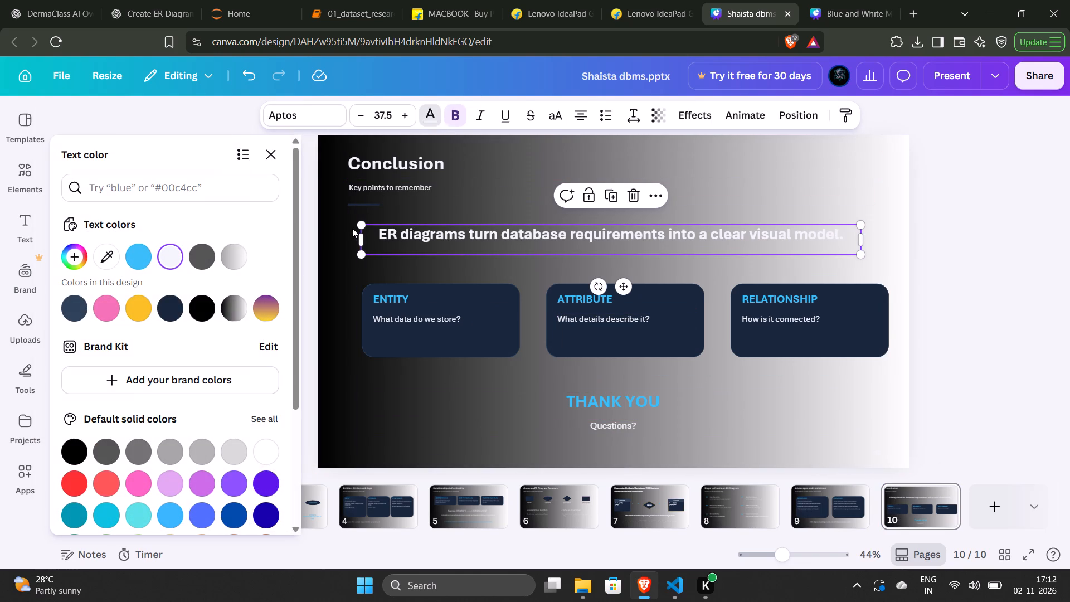
click(203, 246)
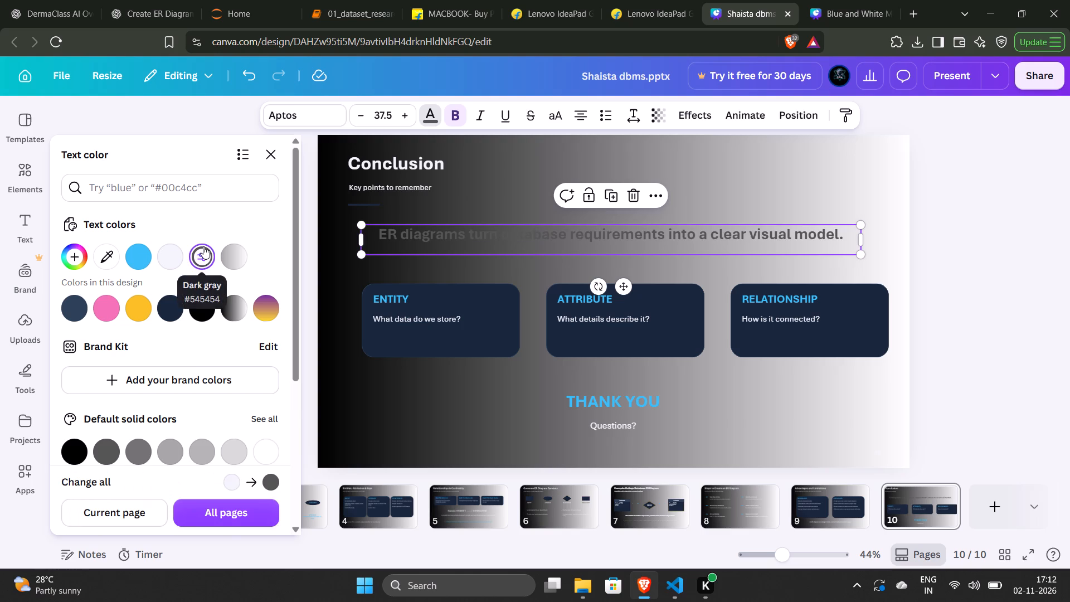
click(225, 251)
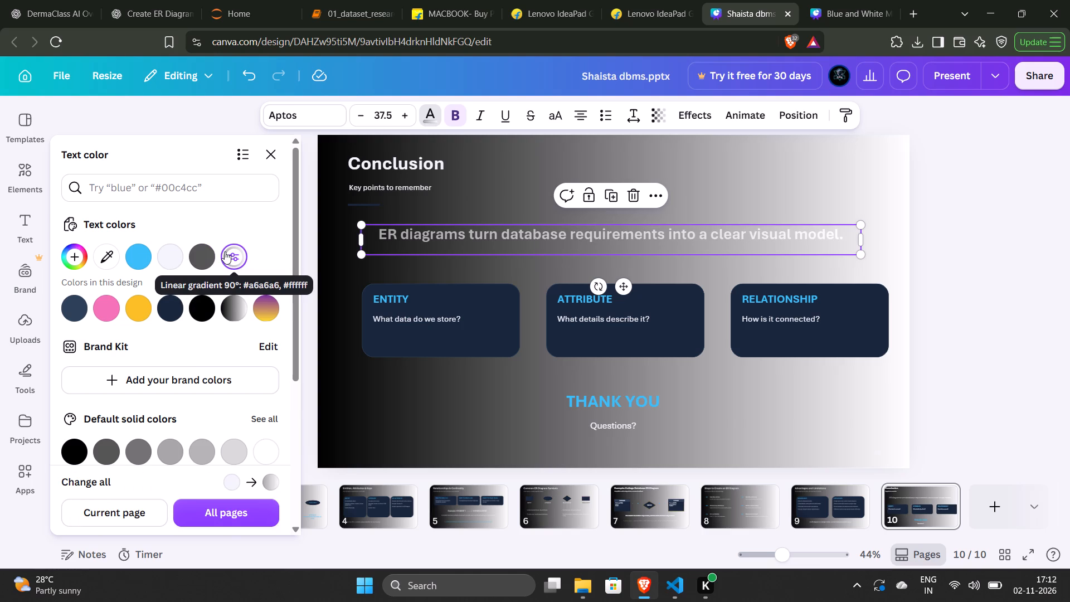
click(1008, 275)
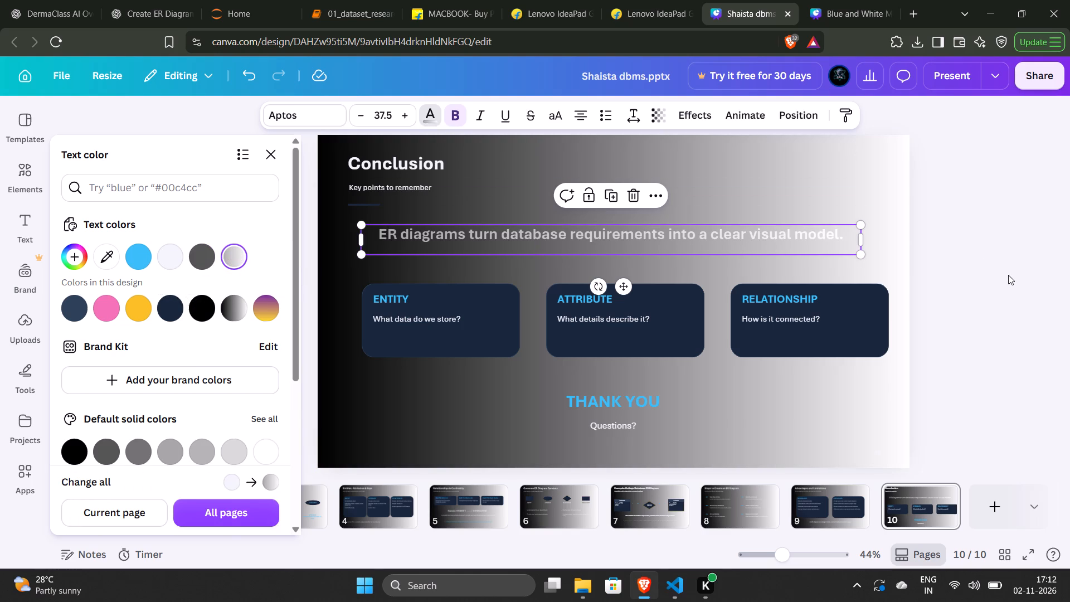
click(1008, 275)
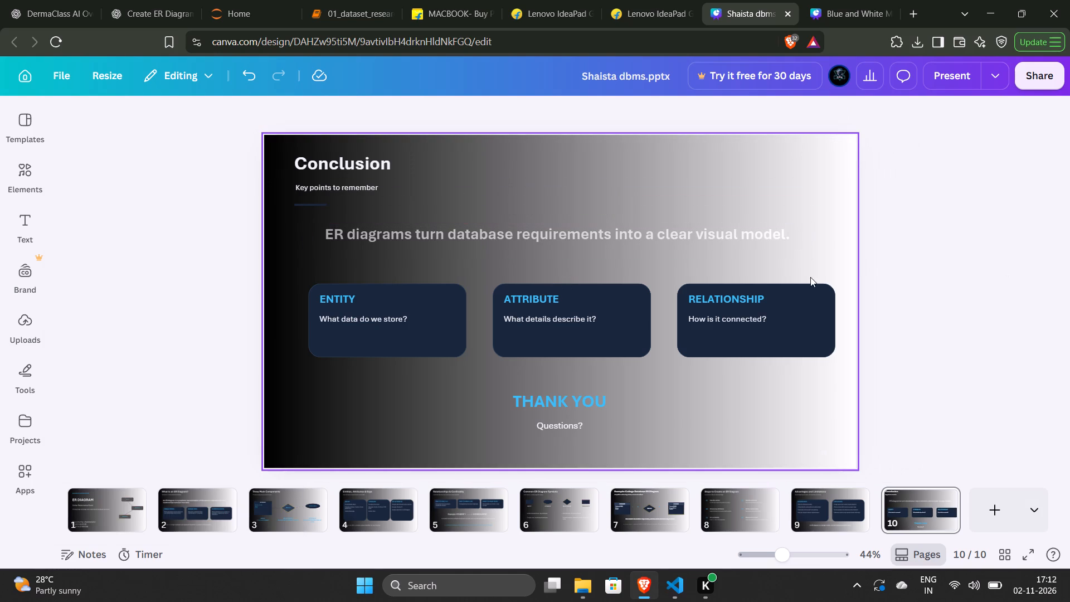
Delete the "Questions?" text below THANK YOU on page 10.
click(654, 434)
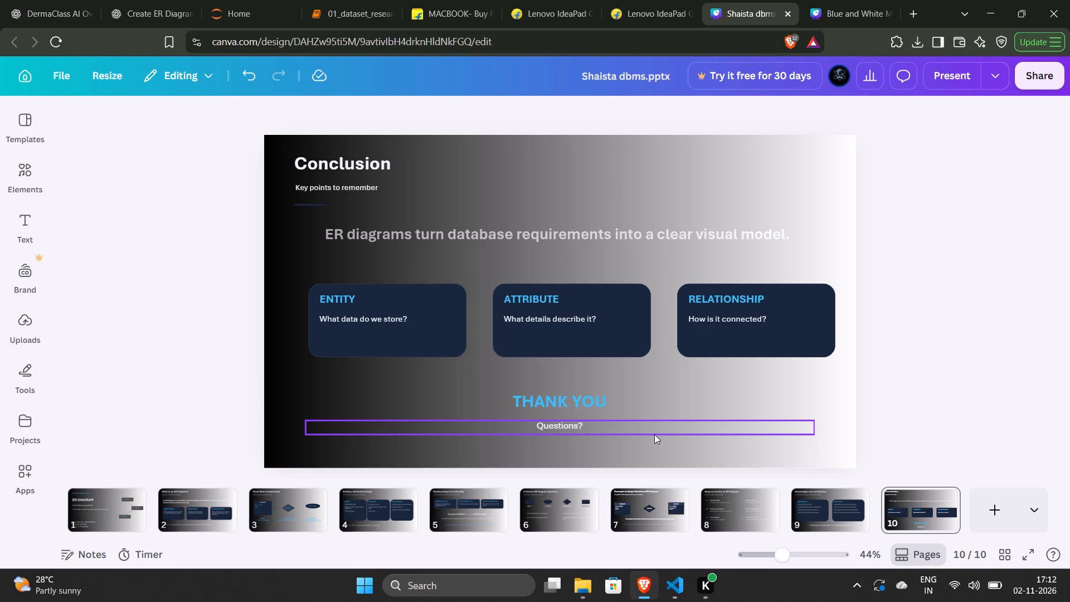
key(Delete)
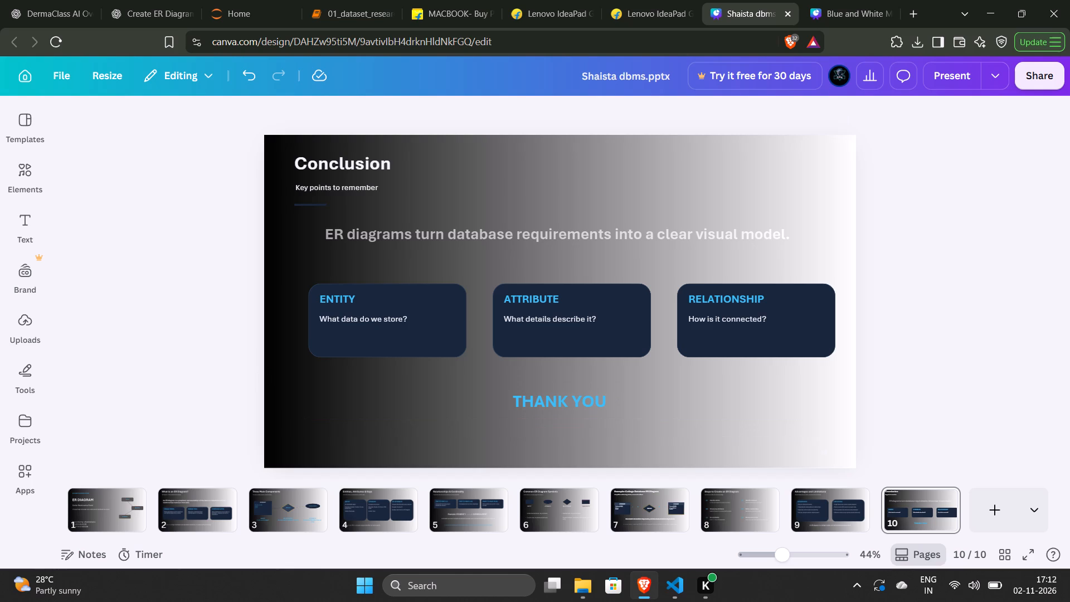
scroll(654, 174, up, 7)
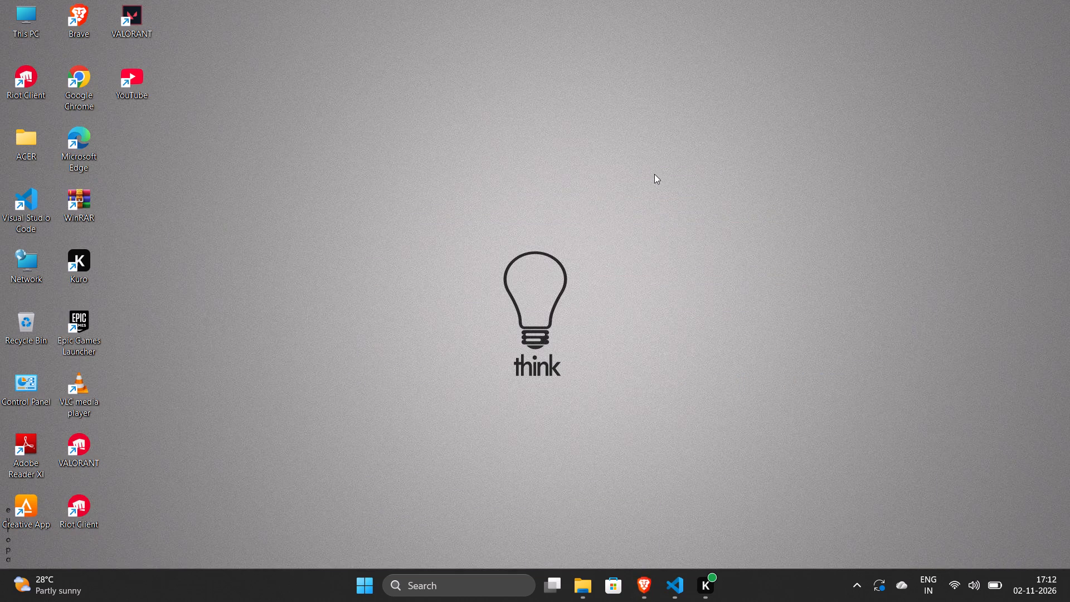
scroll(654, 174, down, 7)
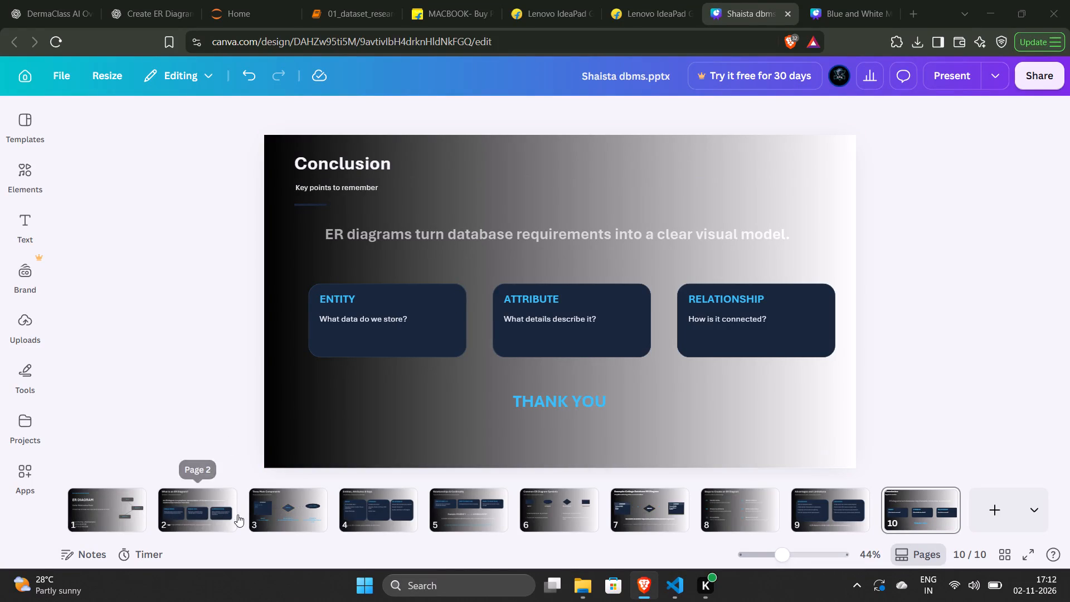
Go back through pages 4, 3 and 2 to check their text and shape styling.
click(348, 522)
click(278, 529)
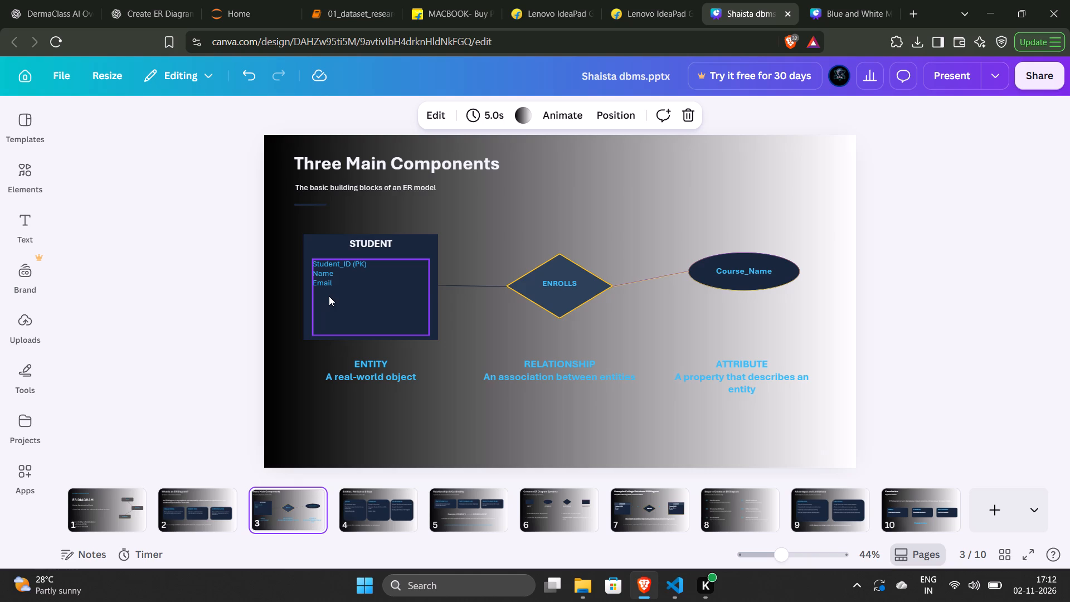
click(200, 514)
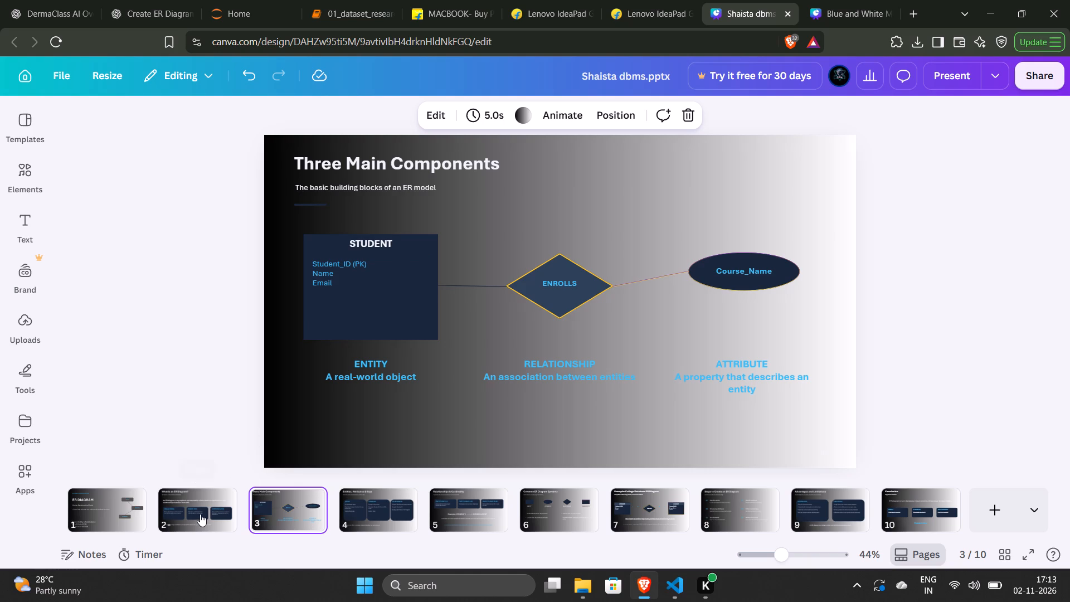
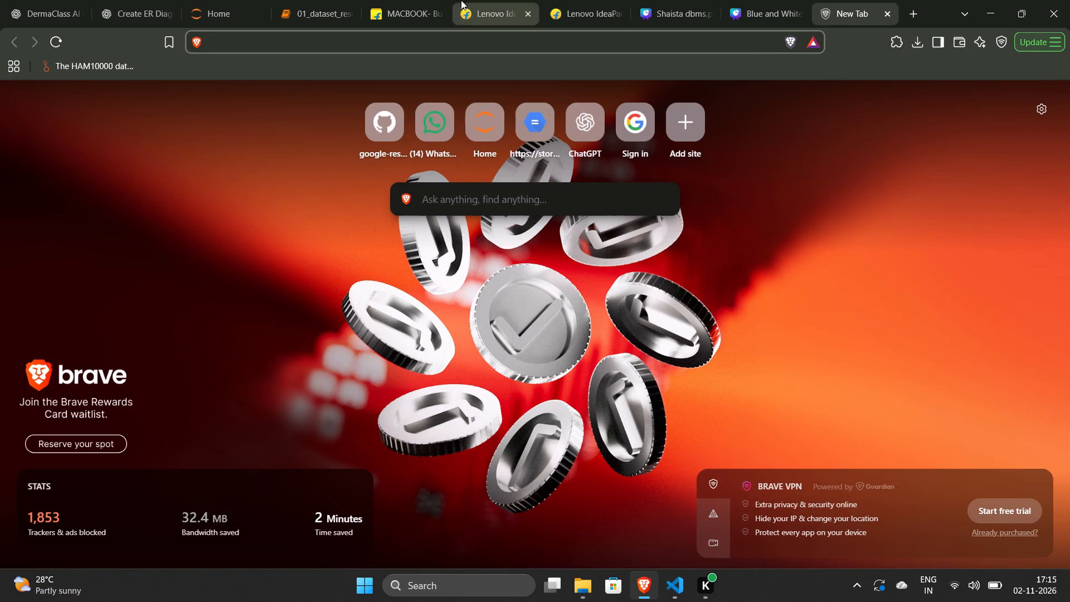
Close the MACBOOK shopping tab and both Lenovo IdeaPad tabs, keeping the ChatGPT, notebook and presentation tabs open.
click(442, 11)
click(442, 11)
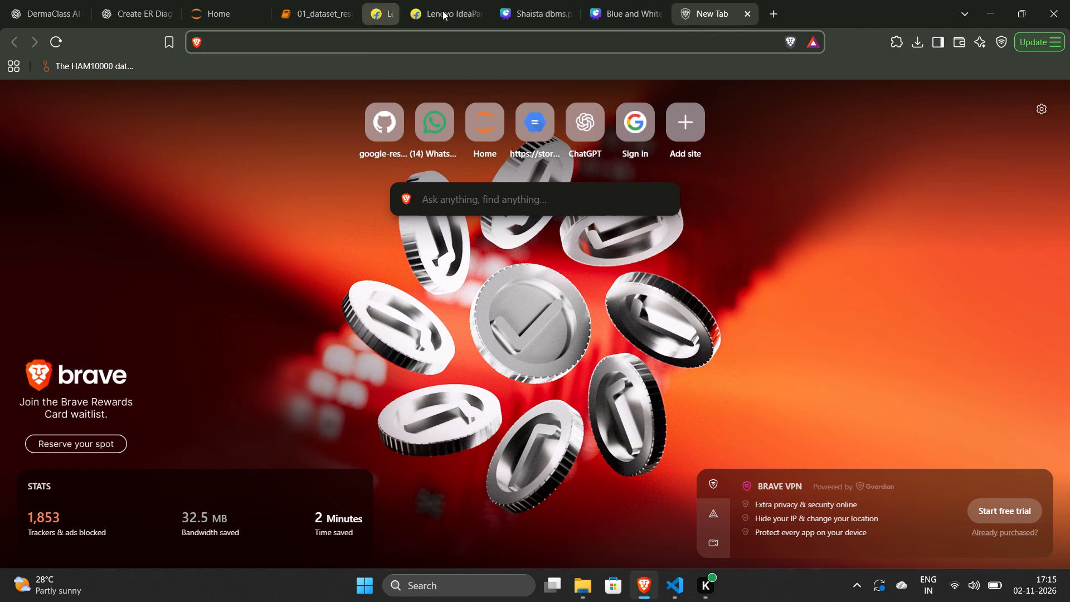
click(442, 11)
click(454, 33)
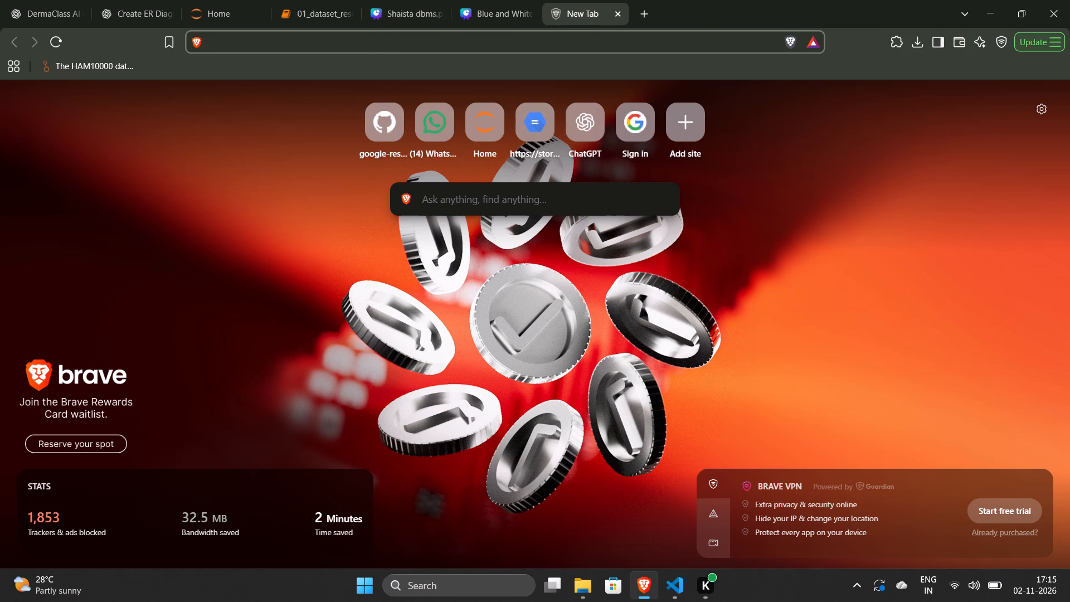
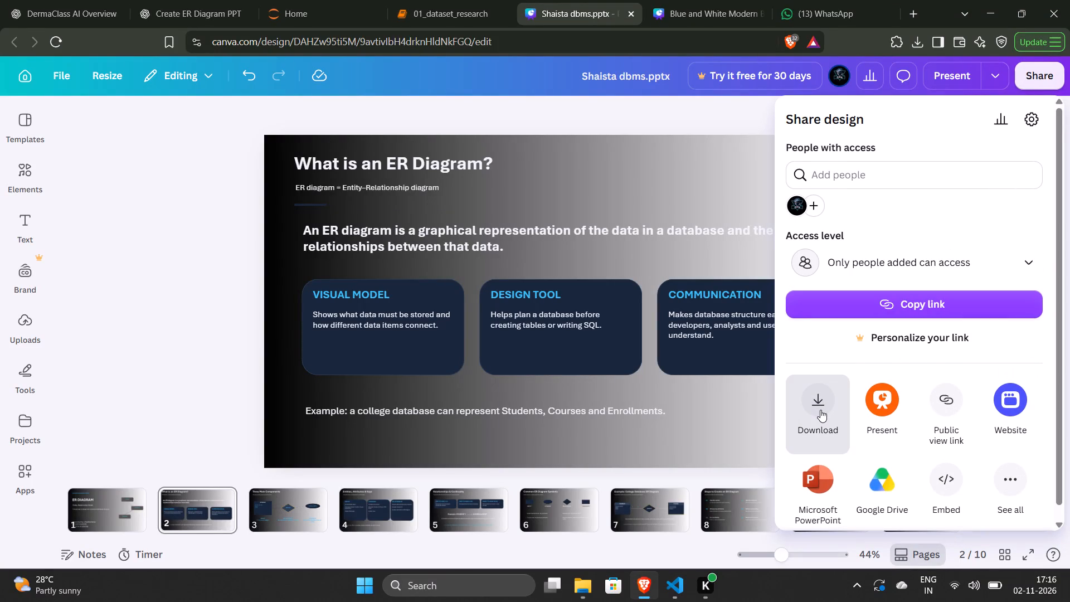
Download all pages of the Shaista dbms.pptx presentation as a PDF with the Digital preset.
click(898, 431)
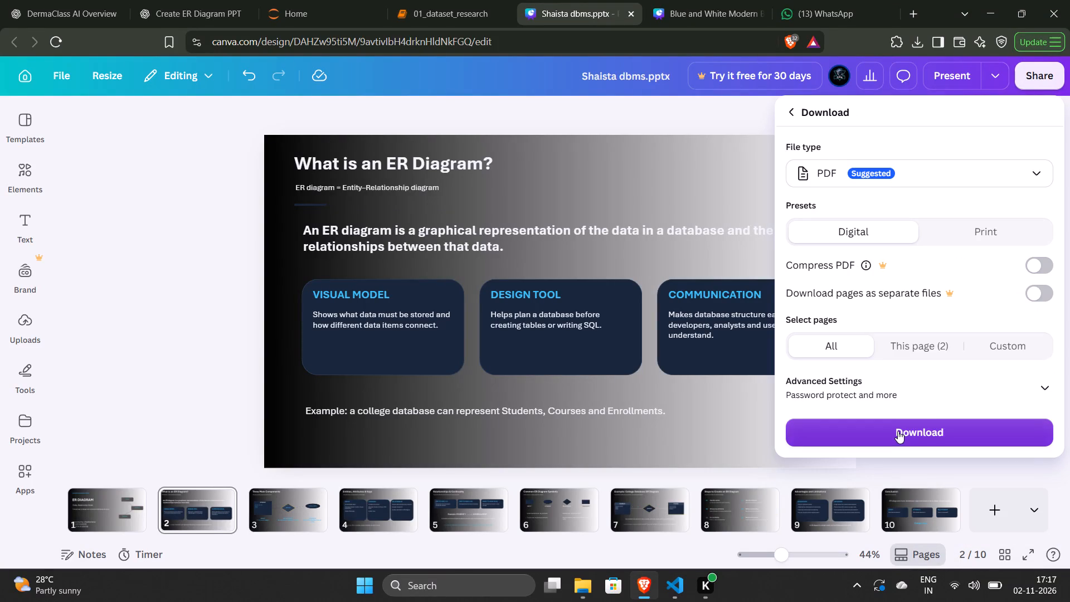